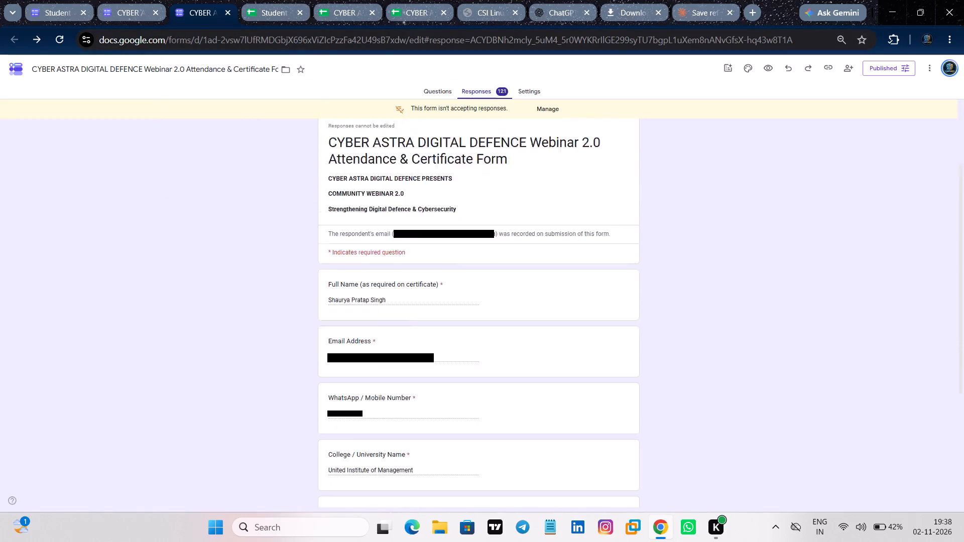
Start making a copy of the CYBER ASTRA DIGITAL DEFENCE Webinar 2.0 Attendance & Certificate Form.
{"action": "scroll", "coordinate": [476, 246], "scroll_direction": "right", "scroll_amount": 1}
{"action": "left_click", "coordinate": [925, 72]}
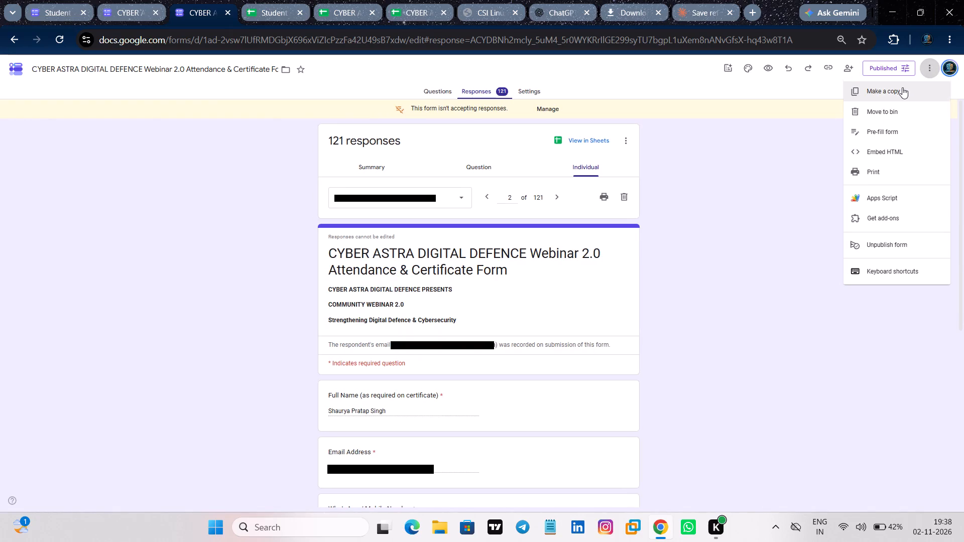
{"action": "left_click", "coordinate": [902, 87]}
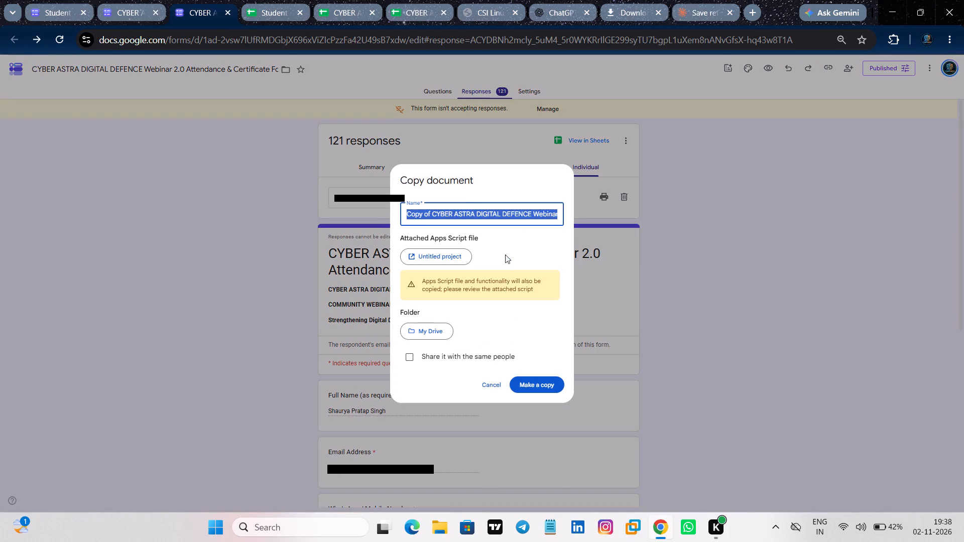
Change the webinar version number in the form copy's name to 2.1.
{"action": "left_click", "coordinate": [512, 200]}
{"action": "left_click_drag", "start_coordinate": [541, 211], "coordinate": [574, 212]}
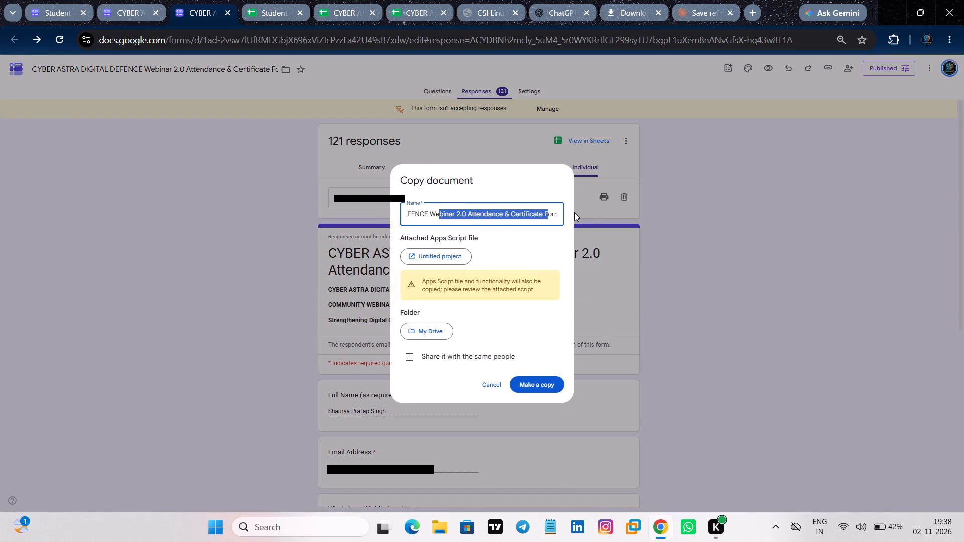
{"action": "left_click_drag", "start_coordinate": [574, 212], "coordinate": [572, 214]}
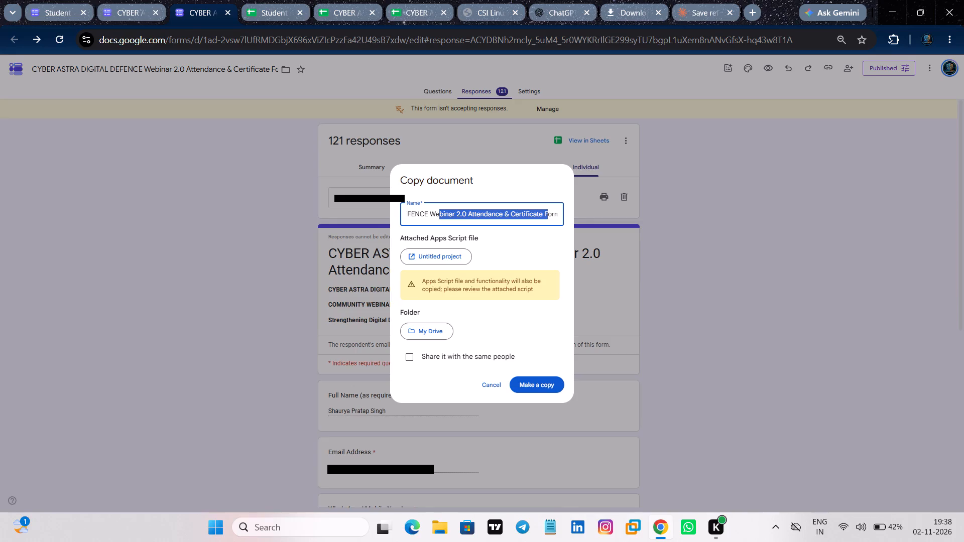
{"action": "left_click", "coordinate": [465, 213]}
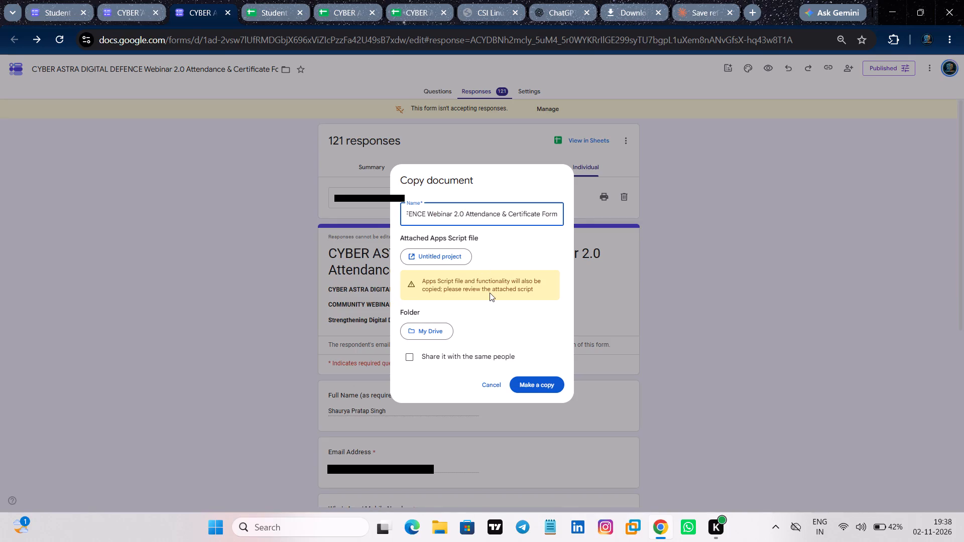
{"action": "key", "text": "Left"}
{"action": "key", "text": "BackSpace"}
{"action": "key", "text": "1"}
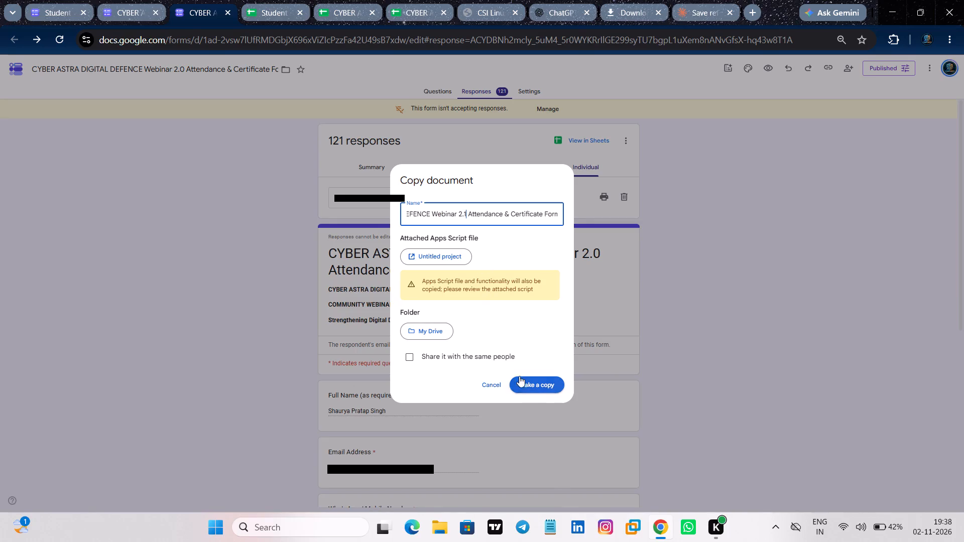
Remove the "Copy of" prefix from the name and make the copy of the form.
{"action": "left_click", "coordinate": [425, 208]}
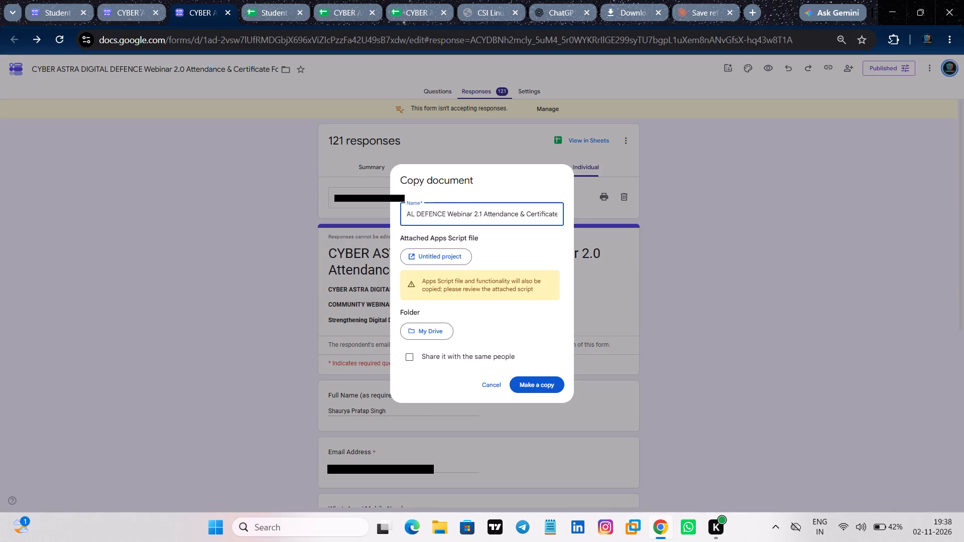
{"action": "left_click_drag", "start_coordinate": [429, 213], "coordinate": [366, 227]}
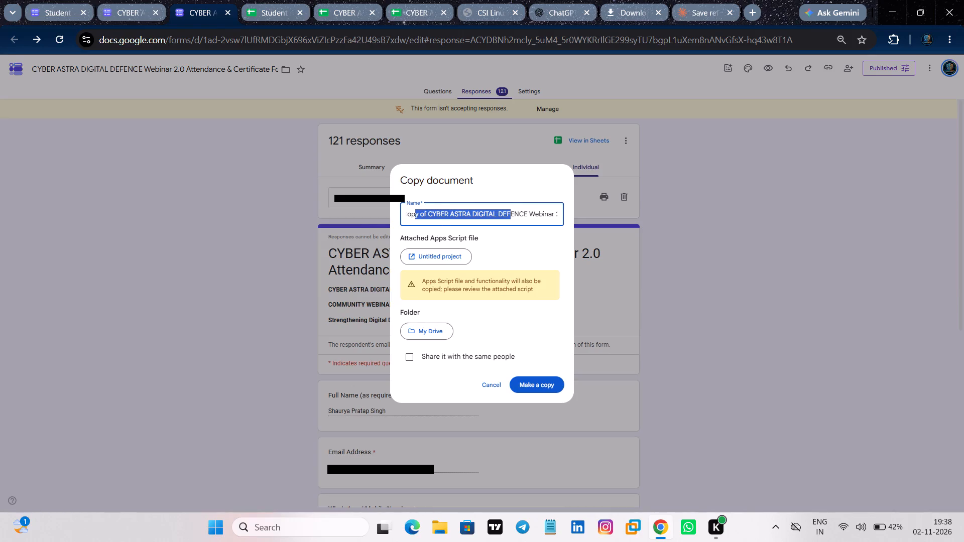
{"action": "left_click", "coordinate": [432, 215]}
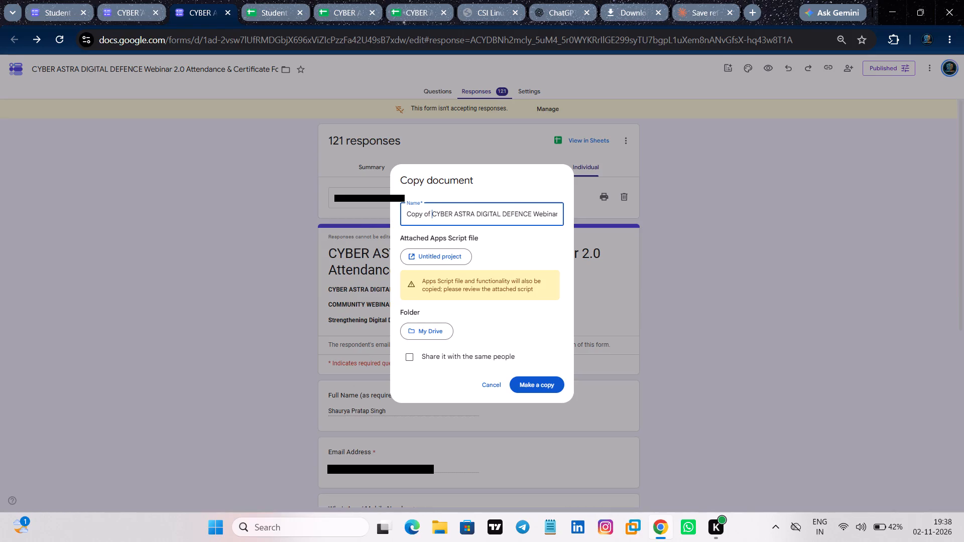
{"action": "key", "text": "BackSpace"}
{"action": "key", "text": "BackSpace"}
{"action": "key", "text": "BackSpace"}
{"action": "key", "text": "BackSpace"}
{"action": "key", "text": "BackSpace"}
{"action": "key", "text": "BackSpace"}
{"action": "key", "text": "BackSpace"}
{"action": "key", "text": "BackSpace"}
{"action": "key", "text": "BackSpace"}
{"action": "key", "text": "BackSpace"}
{"action": "key", "text": "BackSpace"}
{"action": "key", "text": "BackSpace"}
{"action": "key", "text": "BackSpace"}
{"action": "key", "text": "BackSpace"}
{"action": "key", "text": "BackSpace"}
{"action": "key", "text": "BackSpace"}
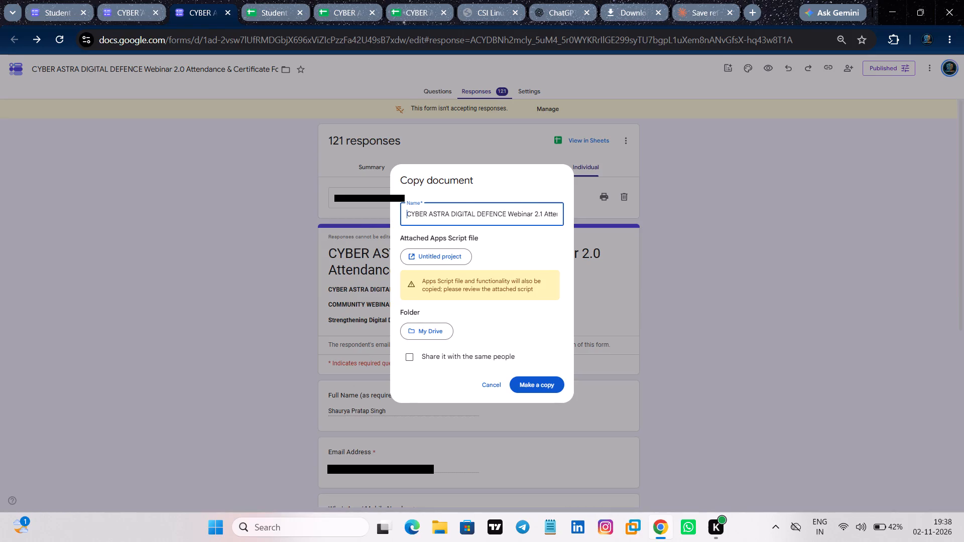
{"action": "left_click", "coordinate": [535, 381]}
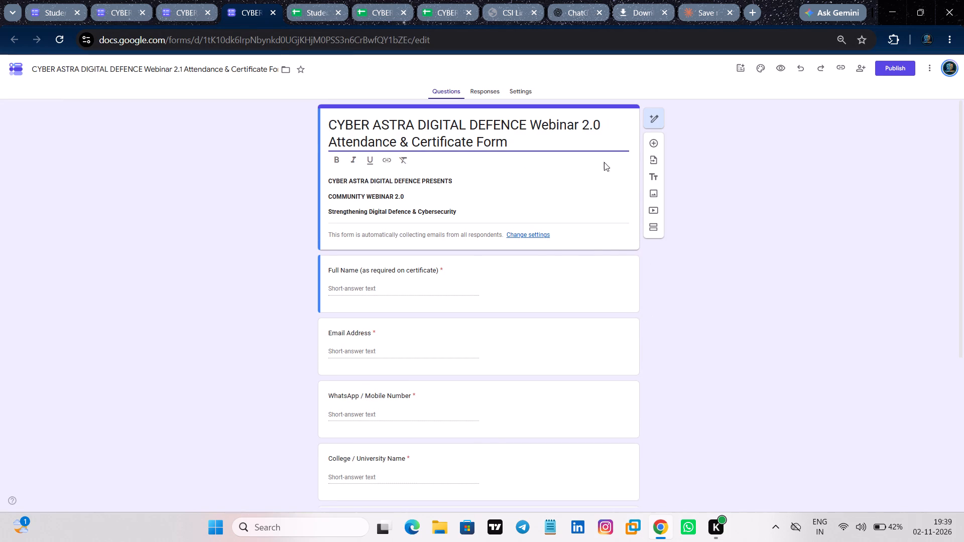
Change the version number in the copied form's title to Webinar 2.1.
{"action": "left_click", "coordinate": [588, 122]}
{"action": "left_click", "coordinate": [602, 123]}
{"action": "key", "text": "BackSpace"}
{"action": "key", "text": "1"}
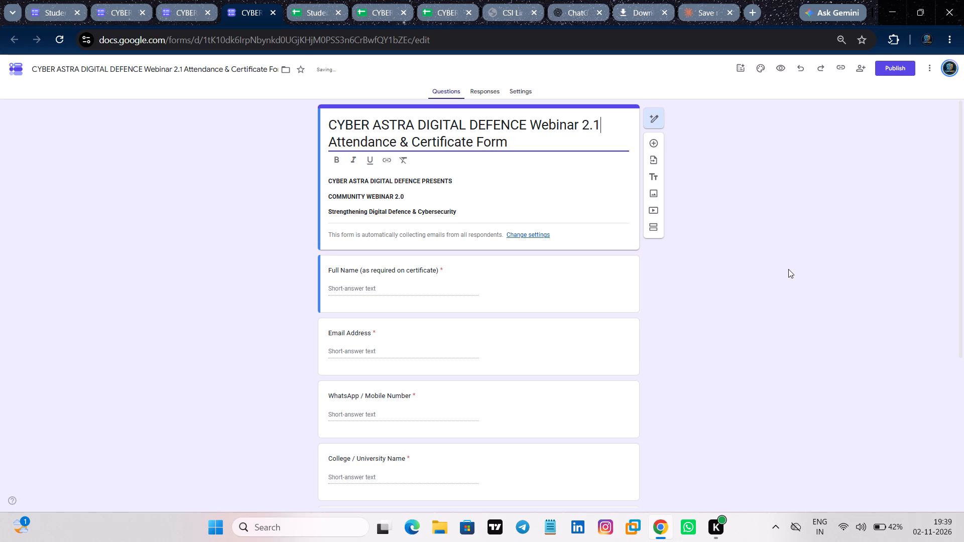
{"action": "left_click", "coordinate": [788, 269]}
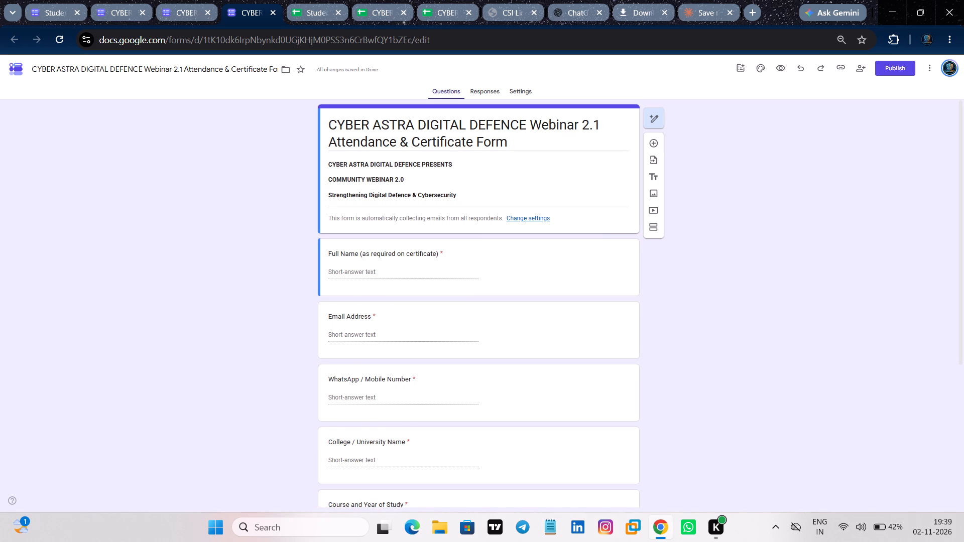
Change the description's second line to COMMUNITY WEBINAR 2.1, keeping the line spacing as it was.
{"action": "left_click", "coordinate": [409, 175]}
{"action": "left_click", "coordinate": [409, 175]}
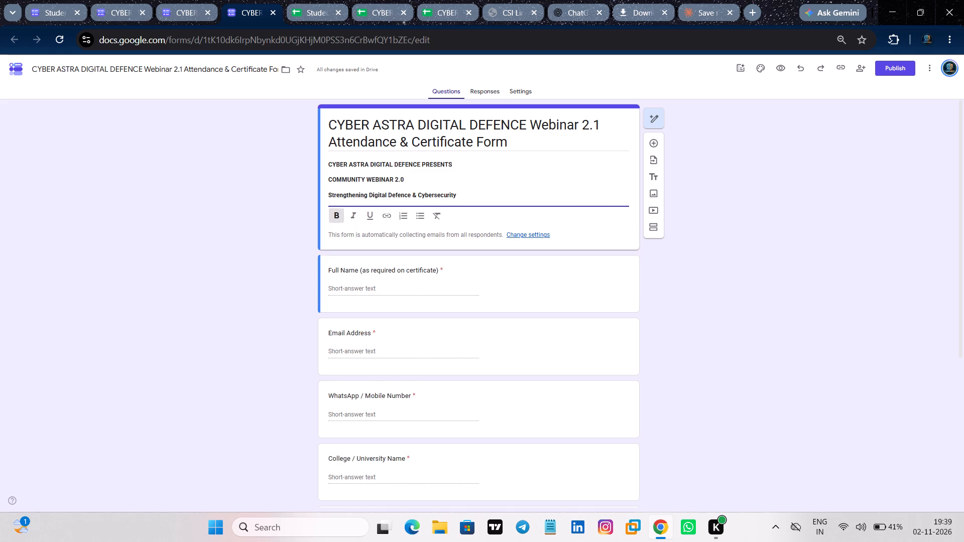
{"action": "key", "text": "BackSpace"}
{"action": "key", "text": "1"}
{"action": "key", "text": "Return"}
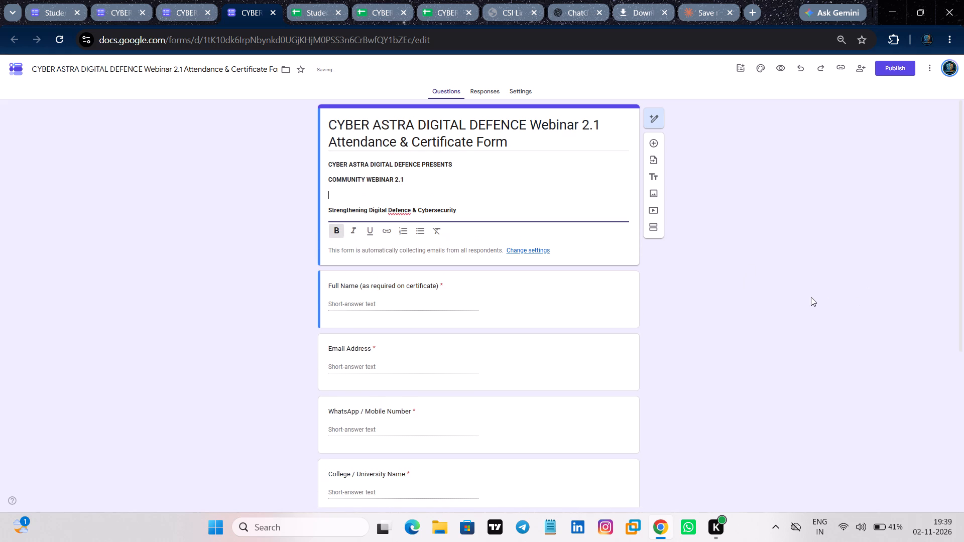
{"action": "key", "text": "Delete"}
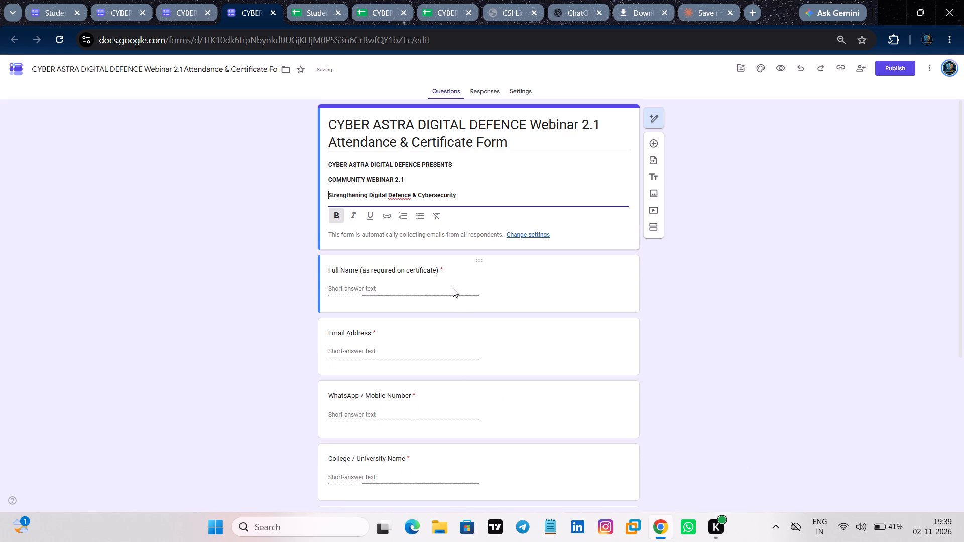
Review the copied form's questions and description, and check the original 2.0 form's responses page.
{"action": "left_click", "coordinate": [457, 318]}
{"action": "scroll", "coordinate": [462, 382], "scroll_direction": "down", "scroll_amount": 1}
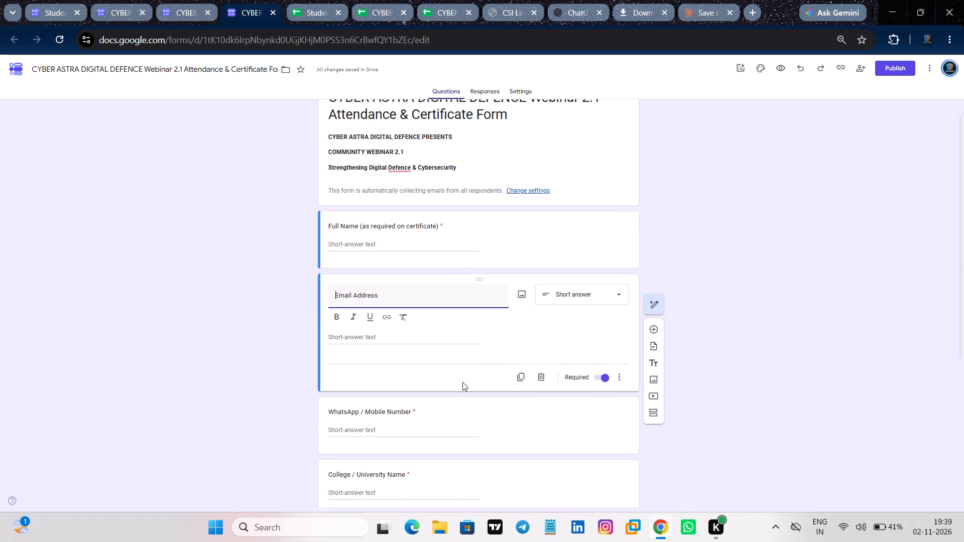
{"action": "scroll", "coordinate": [462, 382], "scroll_direction": "down", "scroll_amount": 4}
{"action": "scroll", "coordinate": [462, 382], "scroll_direction": "up", "scroll_amount": 2}
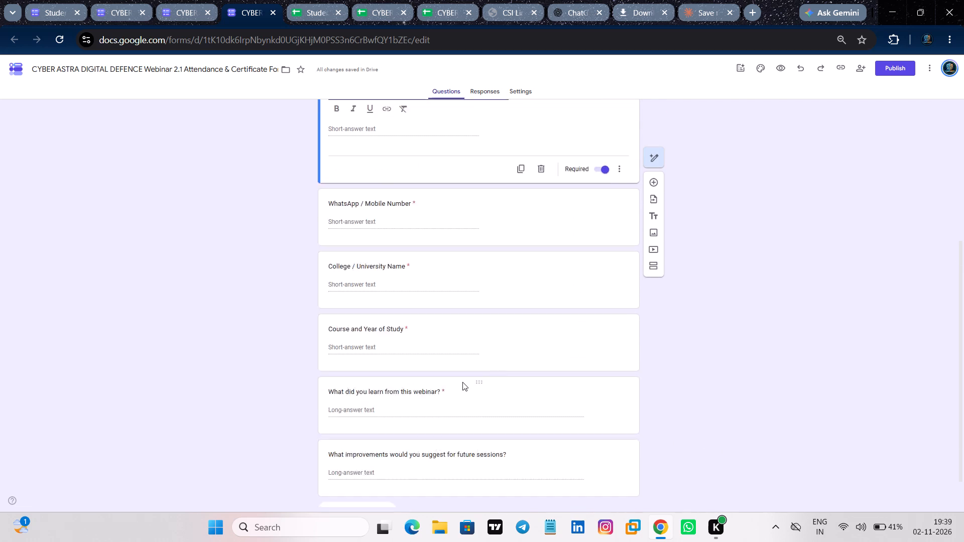
{"action": "scroll", "coordinate": [462, 382], "scroll_direction": "up", "scroll_amount": 6}
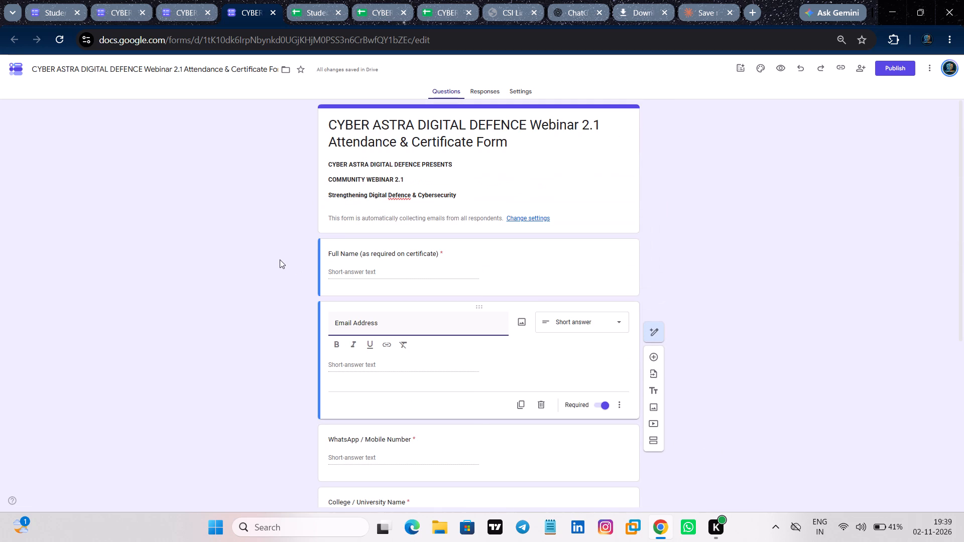
{"action": "left_click", "coordinate": [190, 7]}
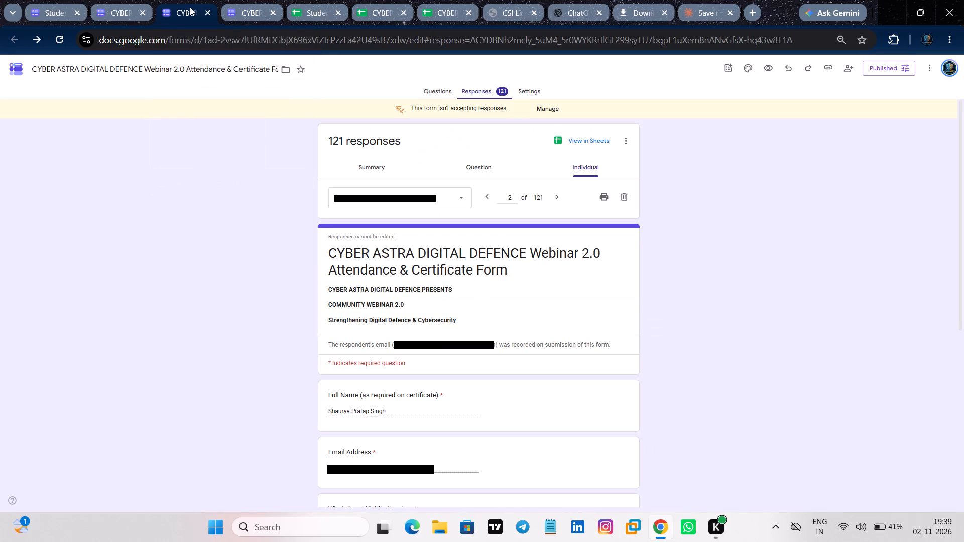
{"action": "left_click", "coordinate": [245, 10]}
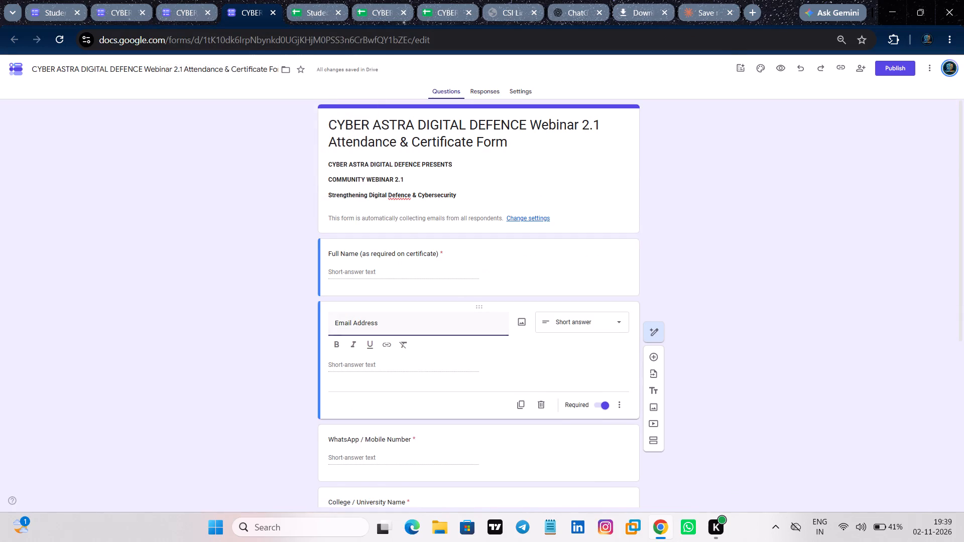
{"action": "left_click", "coordinate": [472, 193]}
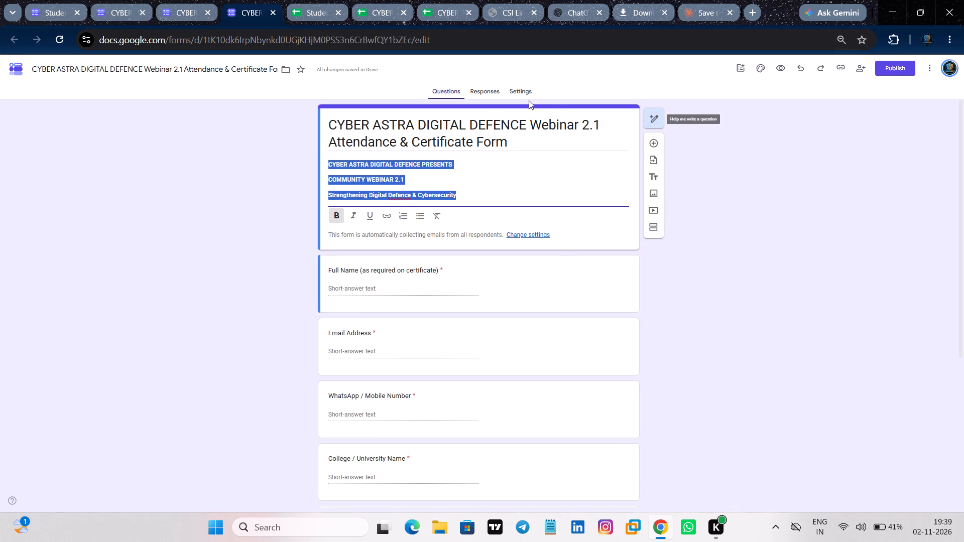
{"action": "left_click", "coordinate": [474, 91]}
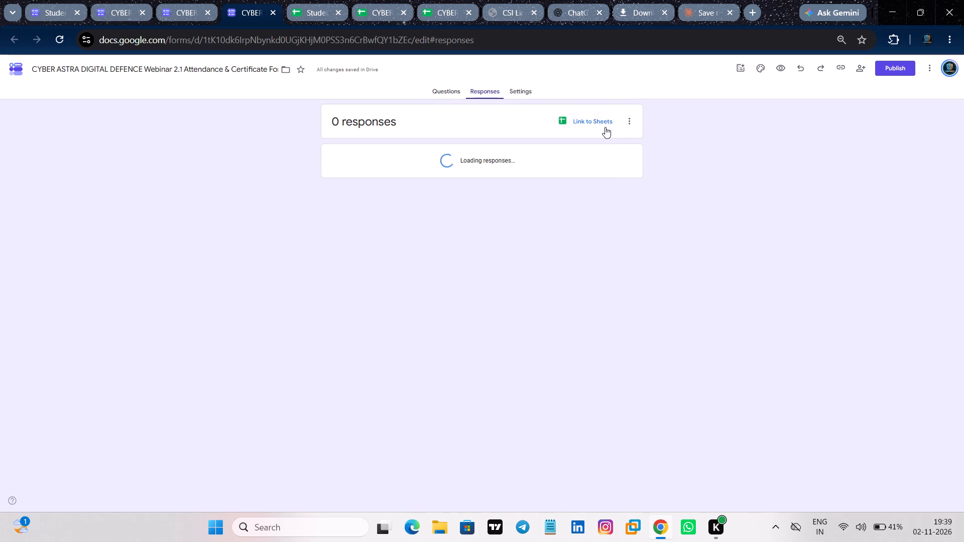
{"action": "left_click", "coordinate": [591, 121]}
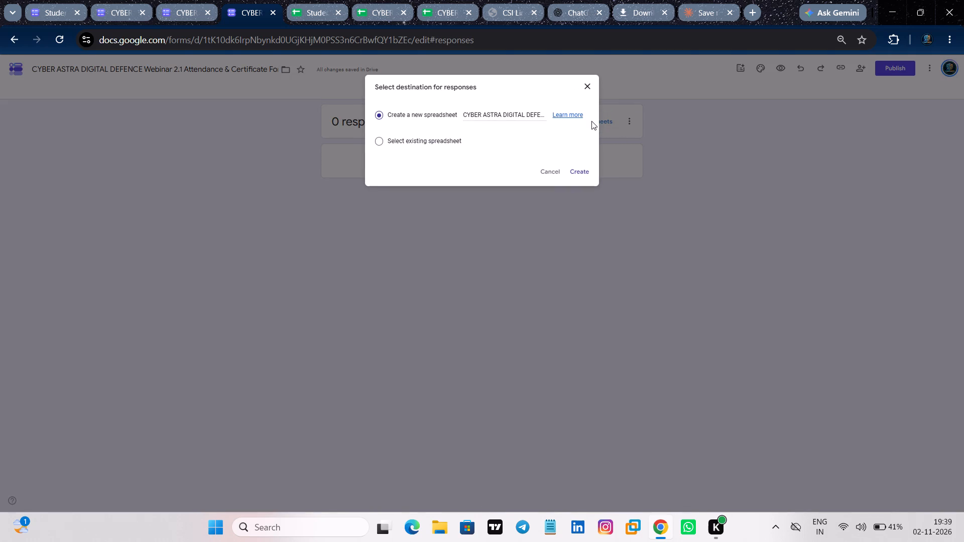
{"action": "left_click", "coordinate": [579, 167]}
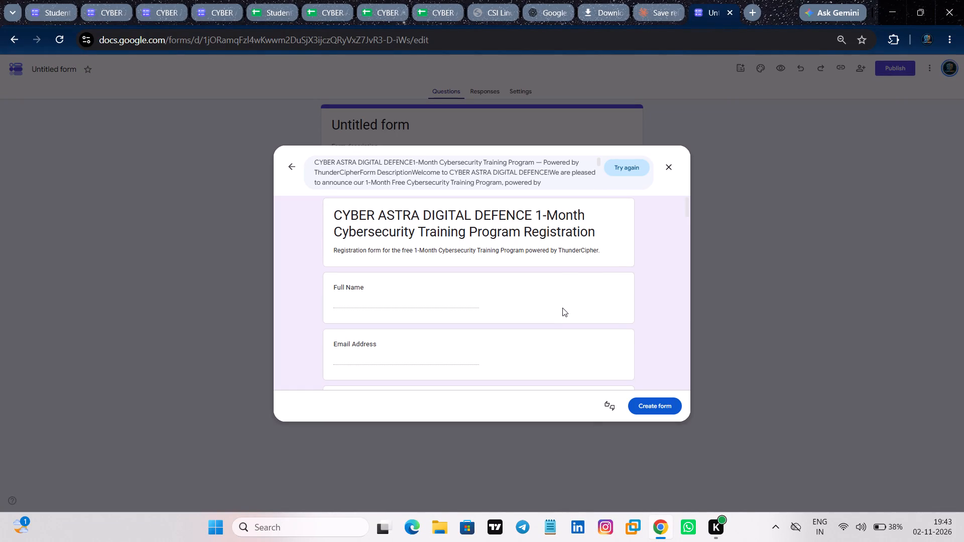
{"action": "scroll", "coordinate": [562, 308], "scroll_direction": "down", "scroll_amount": 11}
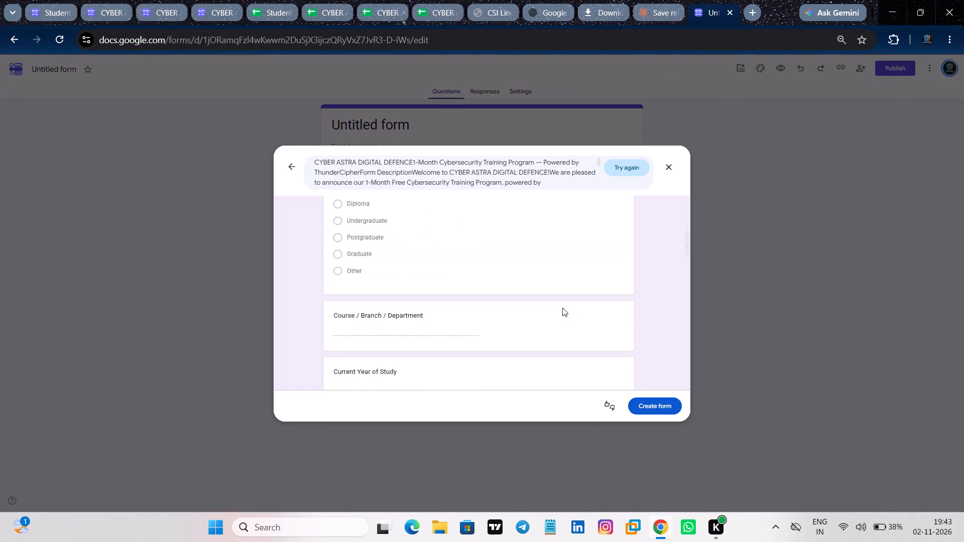
{"action": "scroll", "coordinate": [562, 308], "scroll_direction": "down", "scroll_amount": 11}
{"action": "scroll", "coordinate": [562, 308], "scroll_direction": "up", "scroll_amount": 1}
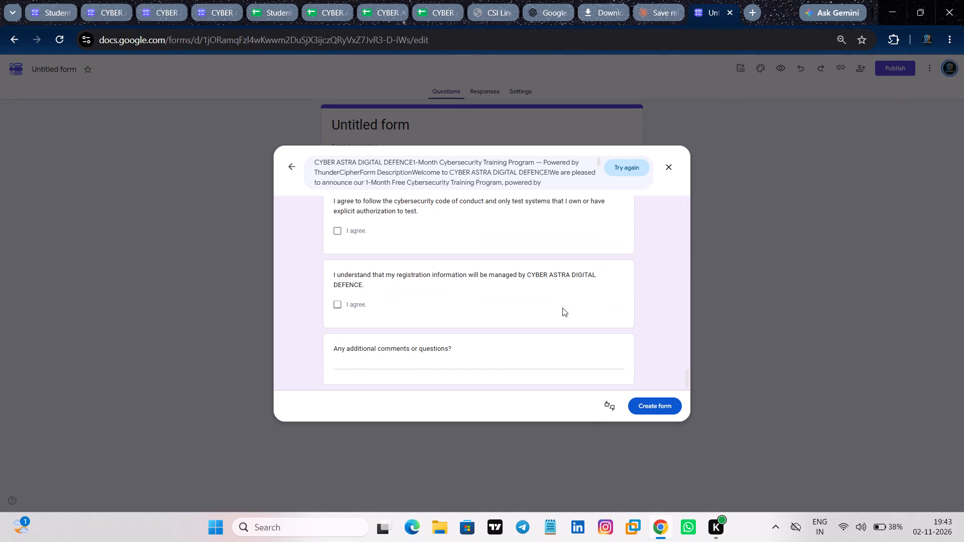
{"action": "scroll", "coordinate": [562, 308], "scroll_direction": "up", "scroll_amount": 1}
{"action": "scroll", "coordinate": [562, 308], "scroll_direction": "down", "scroll_amount": 8}
{"action": "left_click", "coordinate": [660, 402]}
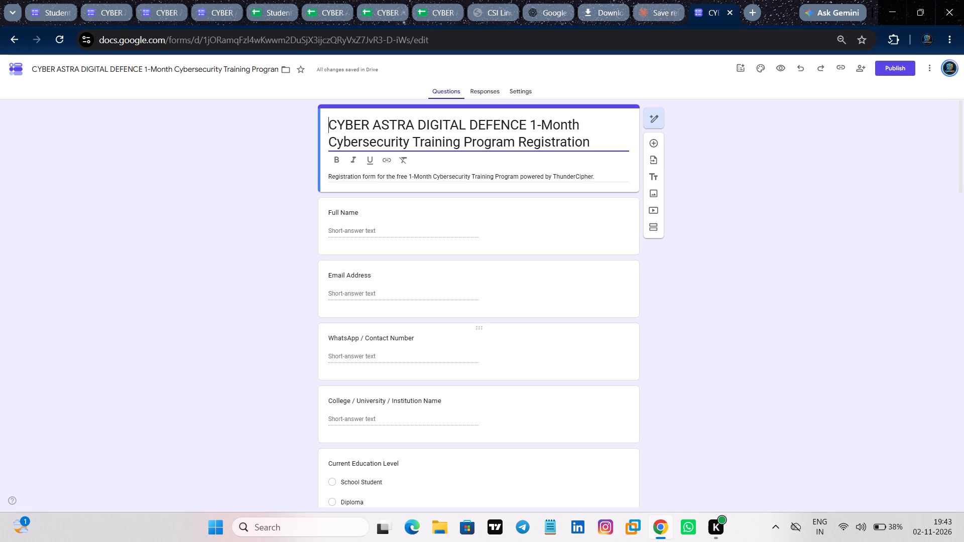
Review the created registration form's questions, from personal and education details through track, skill level, session availability and the agreement items.
{"action": "scroll", "coordinate": [594, 343], "scroll_direction": "down", "scroll_amount": 17}
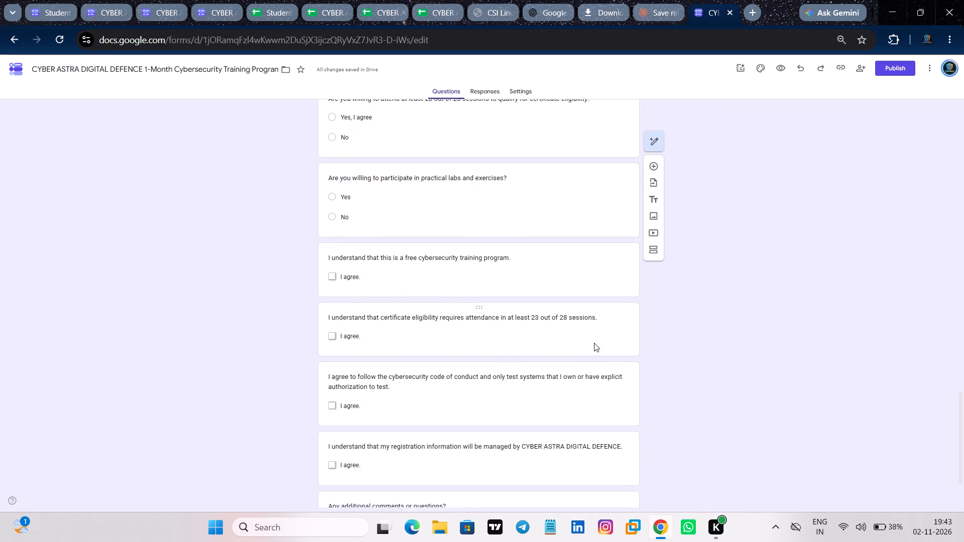
{"action": "scroll", "coordinate": [594, 343], "scroll_direction": "down", "scroll_amount": 7}
{"action": "scroll", "coordinate": [594, 343], "scroll_direction": "up", "scroll_amount": 16}
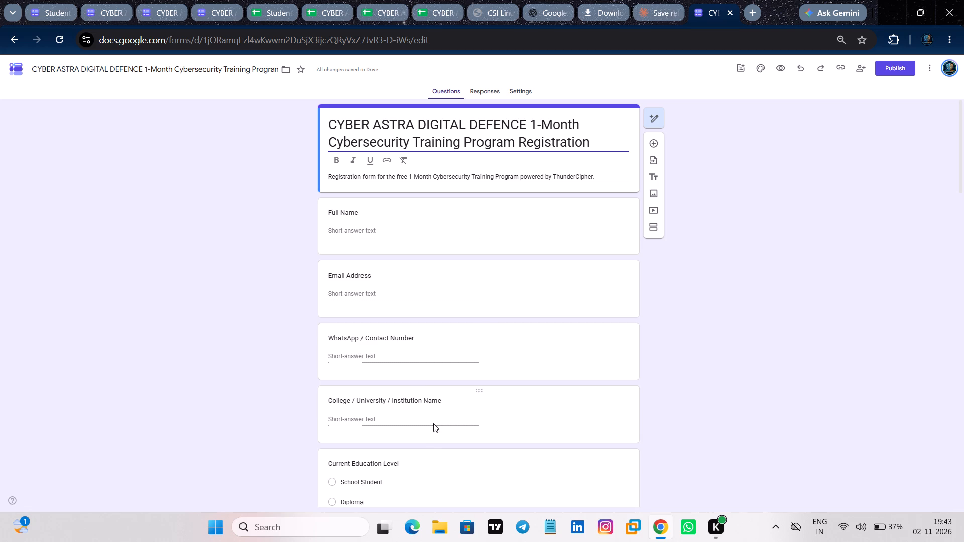
{"action": "scroll", "coordinate": [426, 455], "scroll_direction": "down", "scroll_amount": 5}
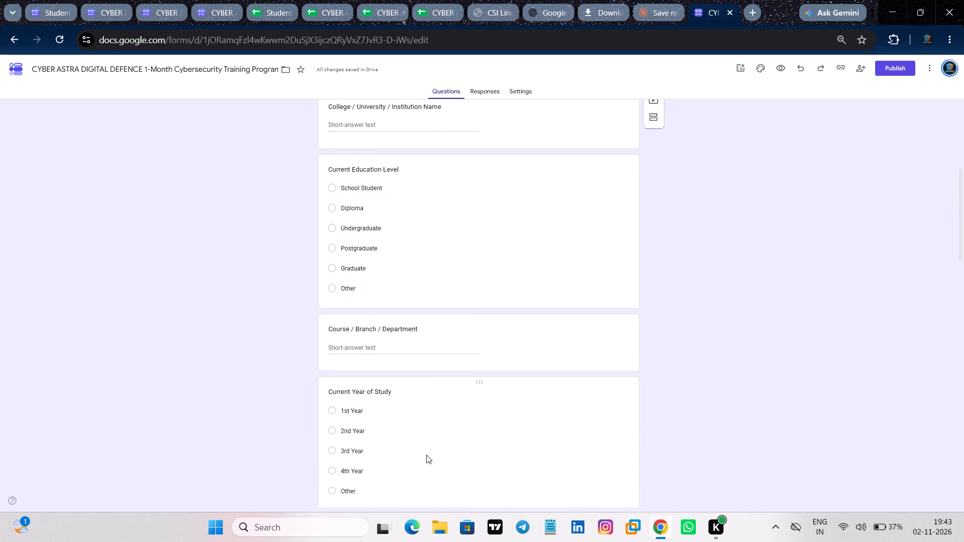
{"action": "scroll", "coordinate": [426, 455], "scroll_direction": "down", "scroll_amount": 3}
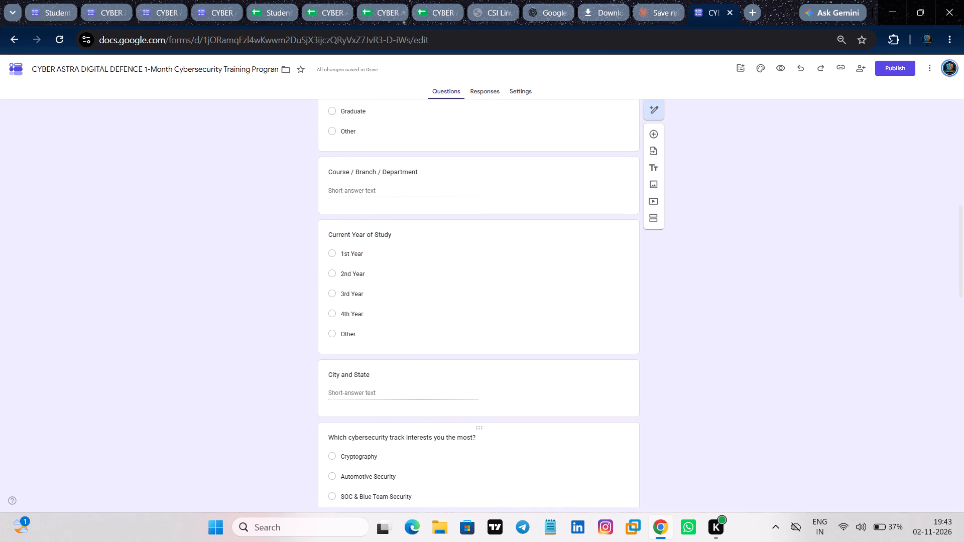
{"action": "scroll", "coordinate": [426, 455], "scroll_direction": "down", "scroll_amount": 2}
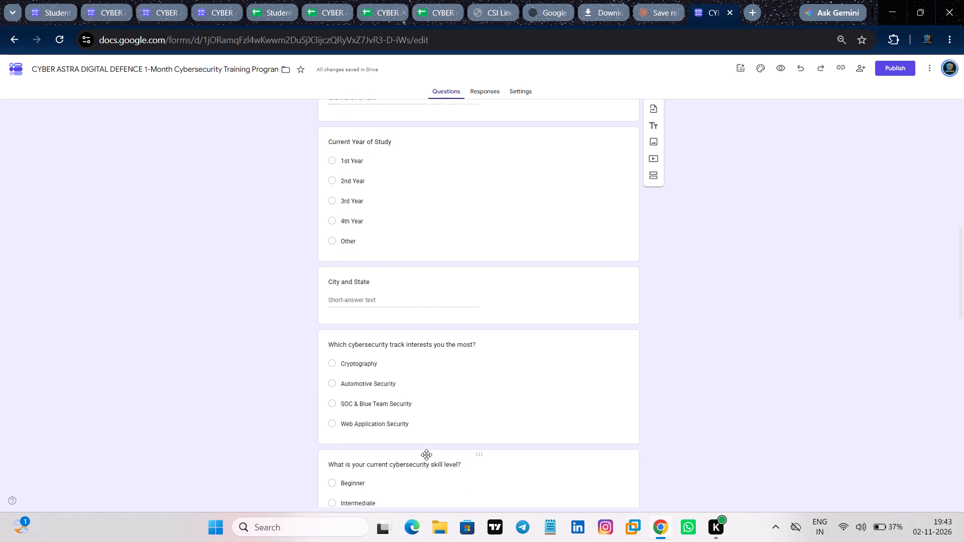
{"action": "scroll", "coordinate": [426, 455], "scroll_direction": "down", "scroll_amount": 2}
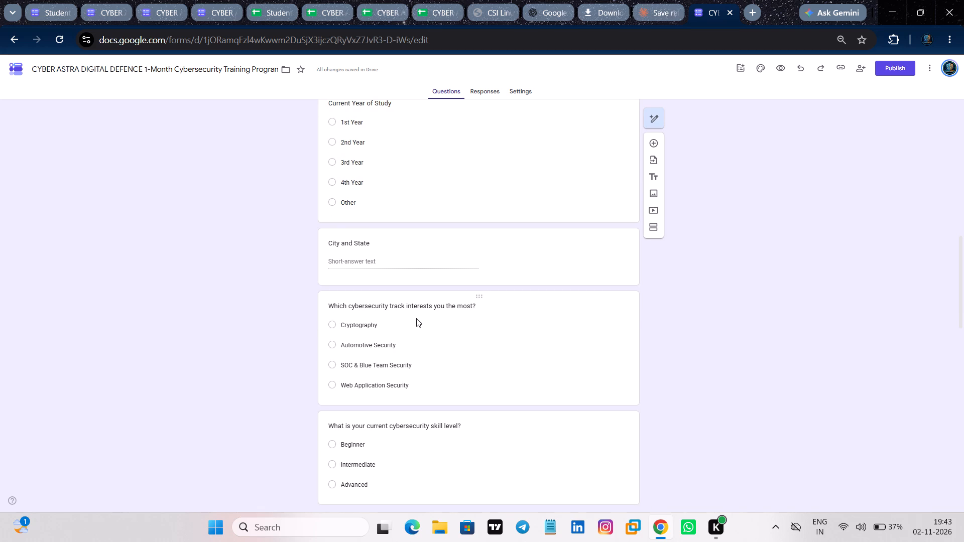
{"action": "scroll", "coordinate": [430, 313], "scroll_direction": "down", "scroll_amount": 1}
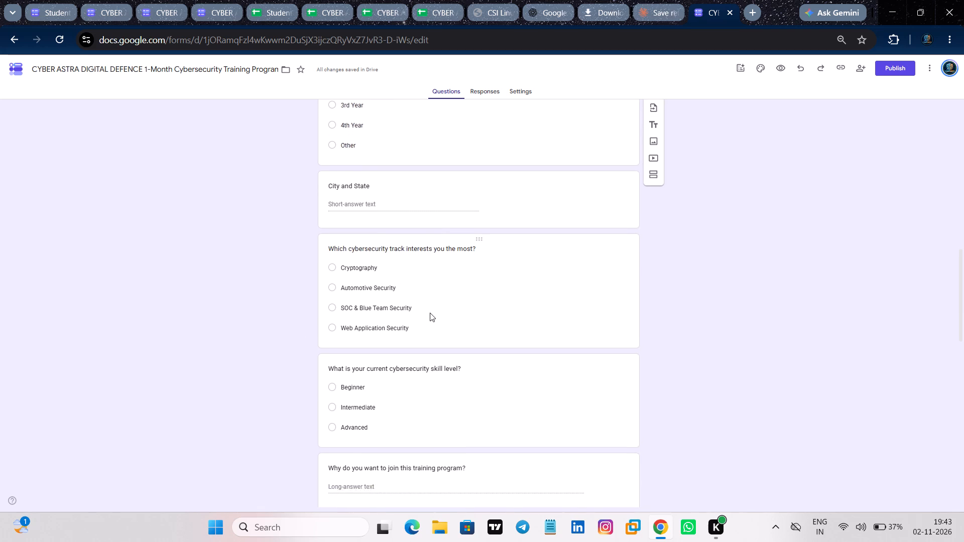
{"action": "scroll", "coordinate": [430, 313], "scroll_direction": "down", "scroll_amount": 1}
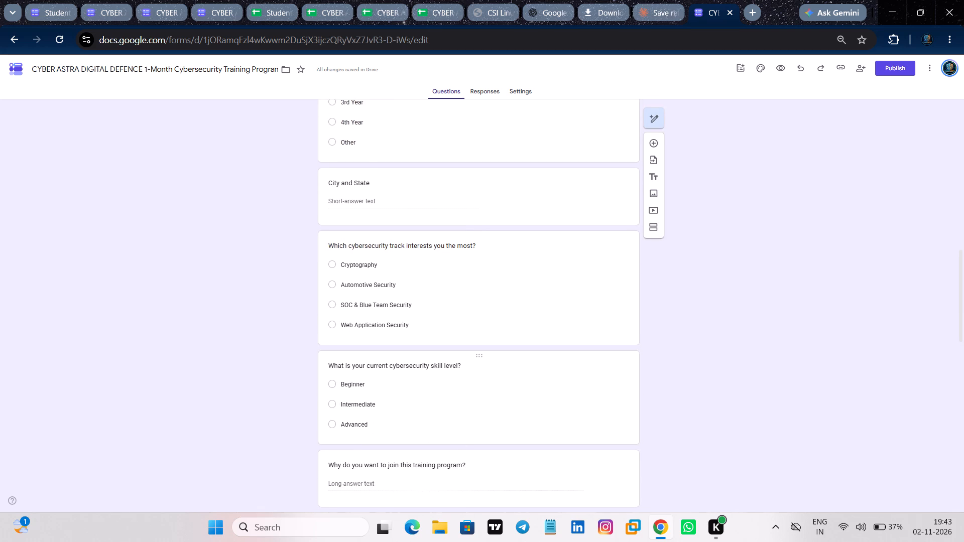
{"action": "scroll", "coordinate": [424, 388], "scroll_direction": "down", "scroll_amount": 1}
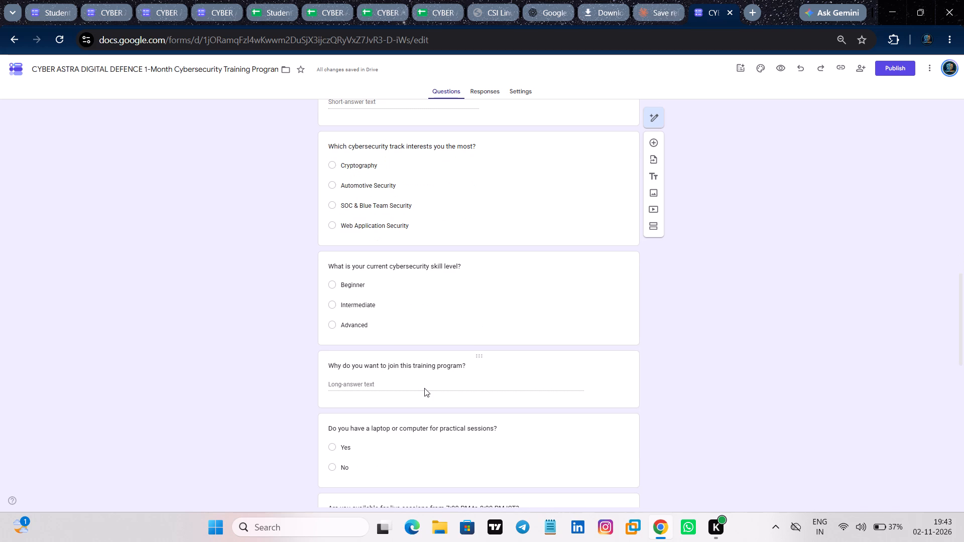
{"action": "scroll", "coordinate": [424, 388], "scroll_direction": "down", "scroll_amount": 1}
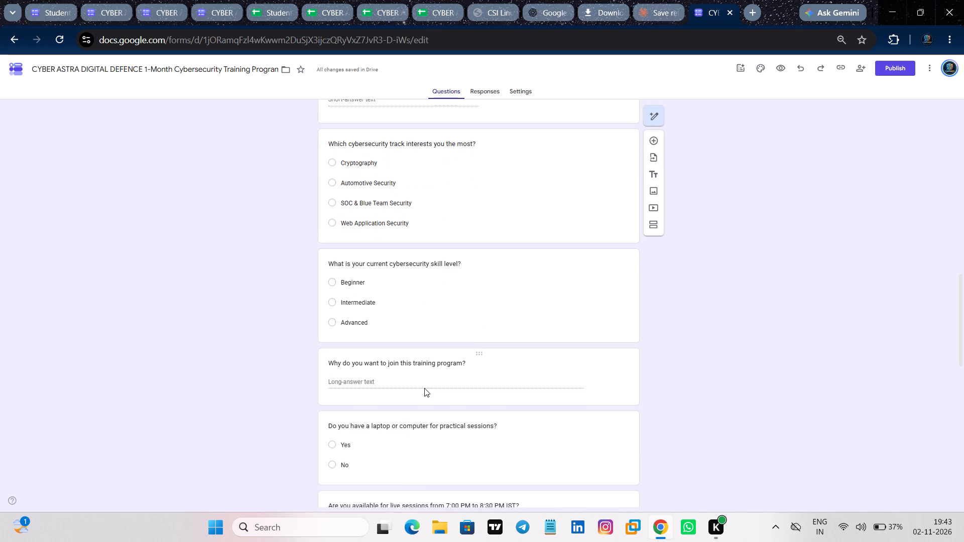
{"action": "scroll", "coordinate": [424, 388], "scroll_direction": "down", "scroll_amount": 3}
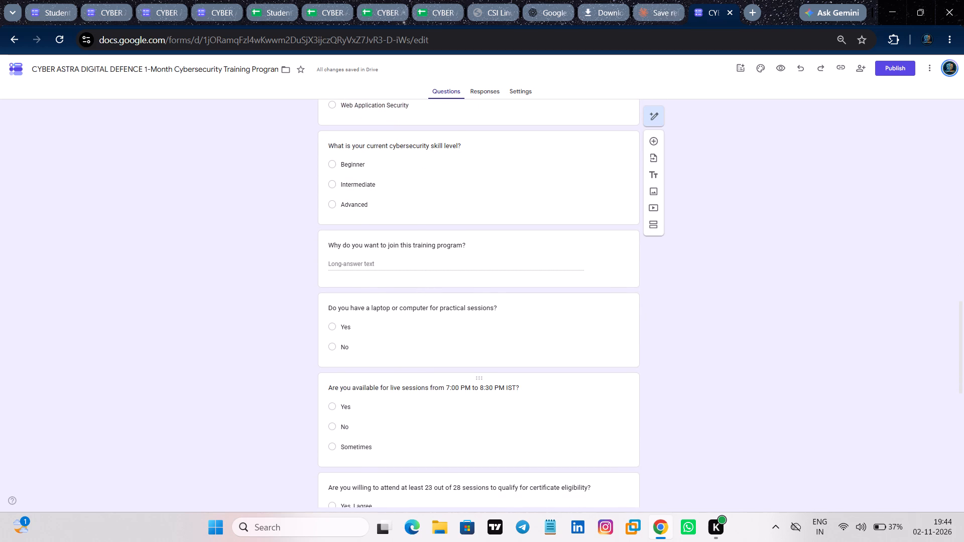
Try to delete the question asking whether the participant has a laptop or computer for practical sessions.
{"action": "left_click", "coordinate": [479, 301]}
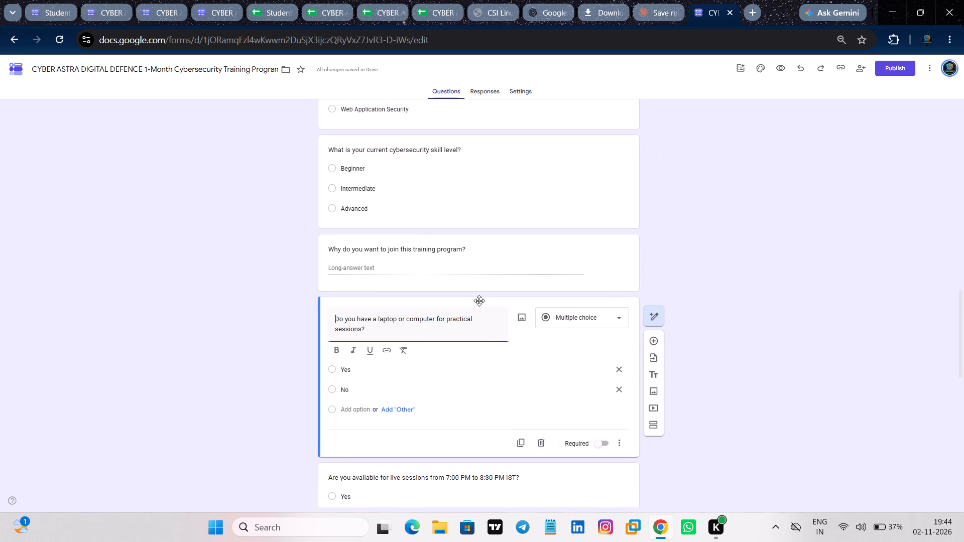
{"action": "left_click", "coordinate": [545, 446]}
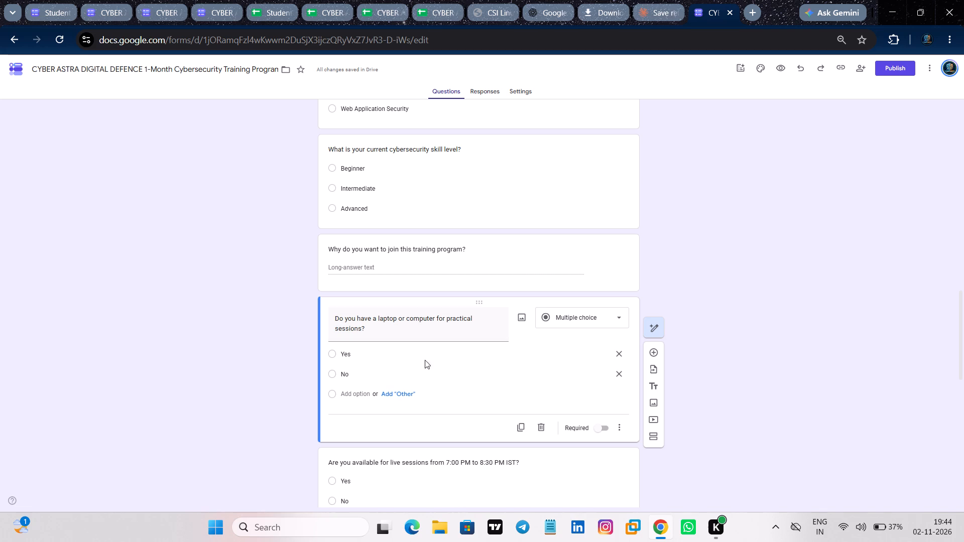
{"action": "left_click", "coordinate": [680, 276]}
Look over the whole registration form, from its title and Full Name down to the additional comments question.
{"action": "left_click", "coordinate": [618, 466]}
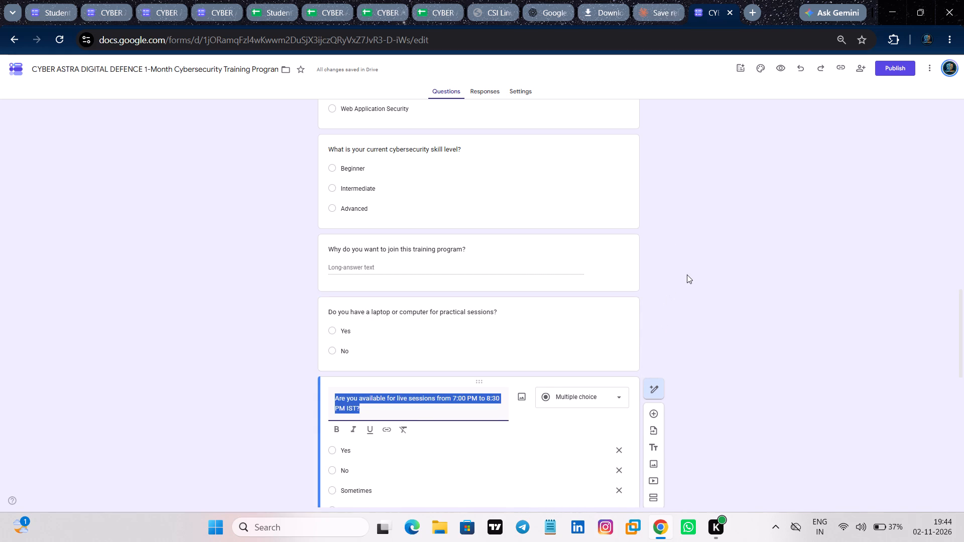
{"action": "left_click", "coordinate": [687, 275]}
{"action": "scroll", "coordinate": [687, 275], "scroll_direction": "down", "scroll_amount": 2}
{"action": "left_click_drag", "start_coordinate": [687, 275], "coordinate": [734, 7]}
{"action": "left_click", "coordinate": [745, 226]}
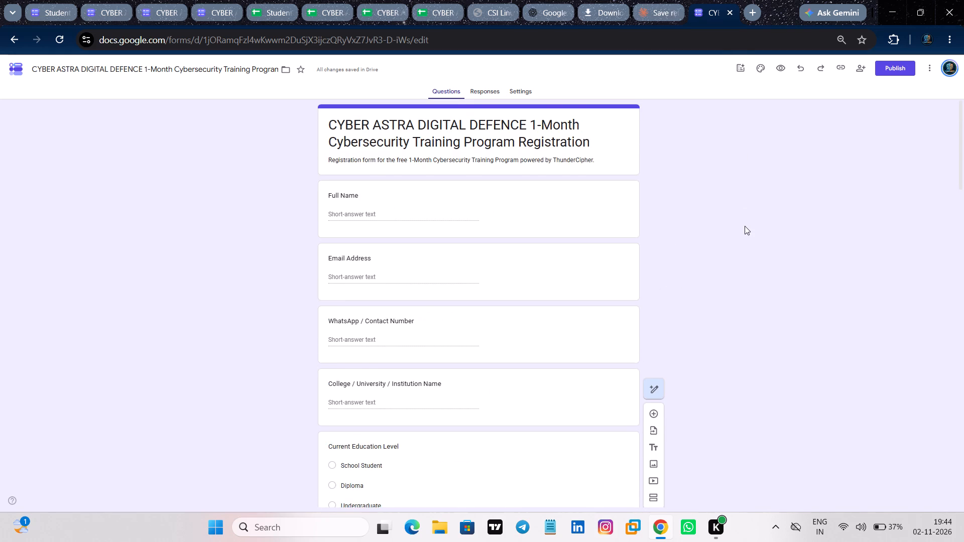
{"action": "scroll", "coordinate": [745, 226], "scroll_direction": "down", "scroll_amount": 15}
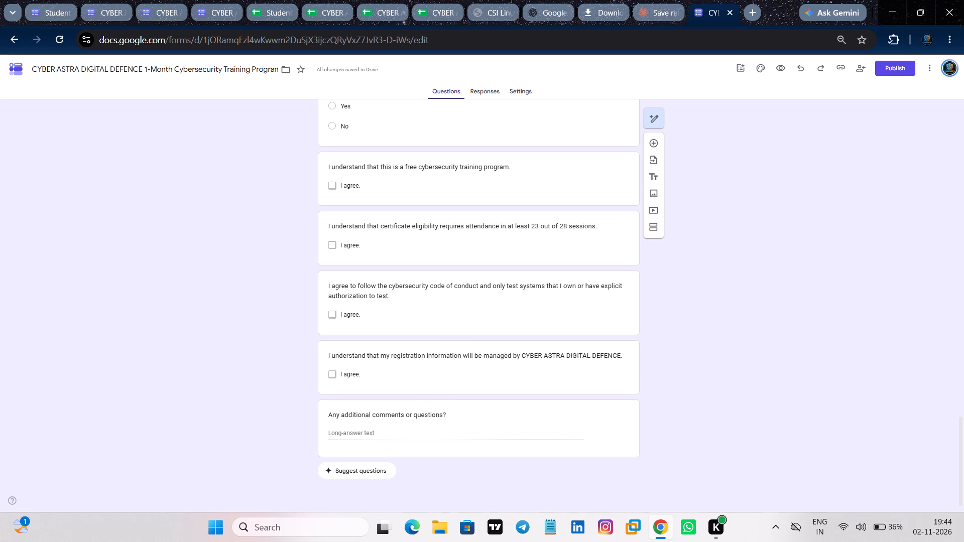
{"action": "scroll", "coordinate": [458, 244], "scroll_direction": "right", "scroll_amount": 3}
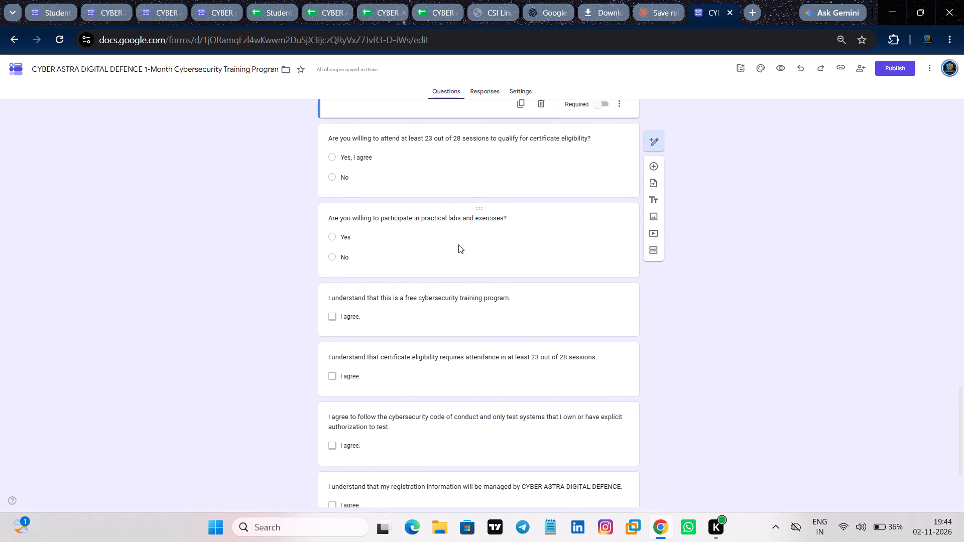
Delete the question about availability for live sessions from 7:00 PM to 8:30 PM IST.
{"action": "scroll", "coordinate": [458, 244], "scroll_direction": "up", "scroll_amount": 1}
{"action": "scroll", "coordinate": [458, 244], "scroll_direction": "right", "scroll_amount": 1}
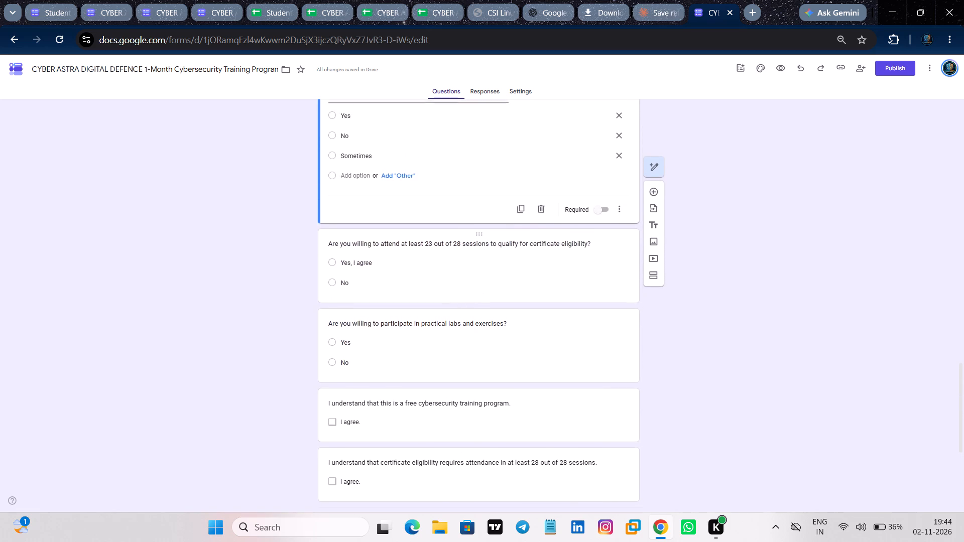
{"action": "scroll", "coordinate": [458, 244], "scroll_direction": "right", "scroll_amount": 4}
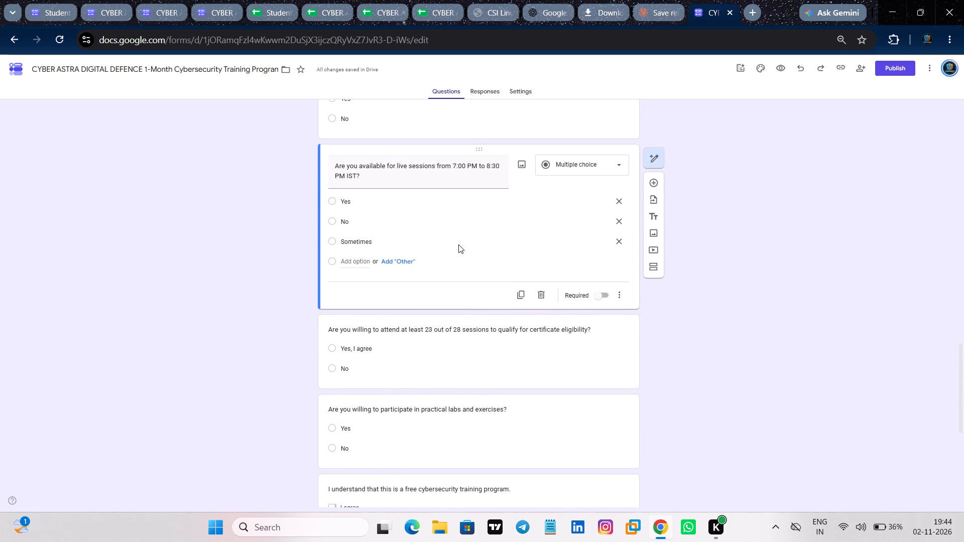
{"action": "scroll", "coordinate": [458, 244], "scroll_direction": "right", "scroll_amount": 2}
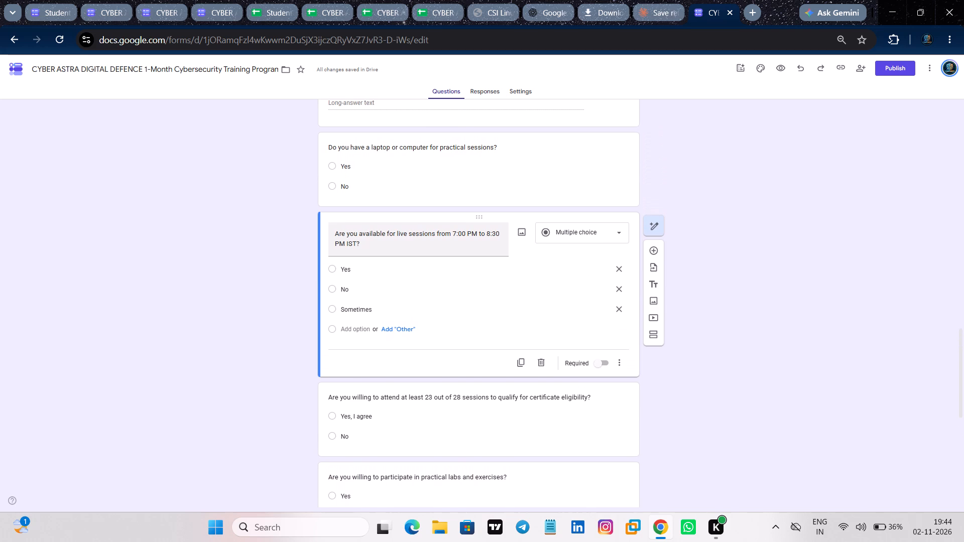
{"action": "left_click", "coordinate": [482, 218]}
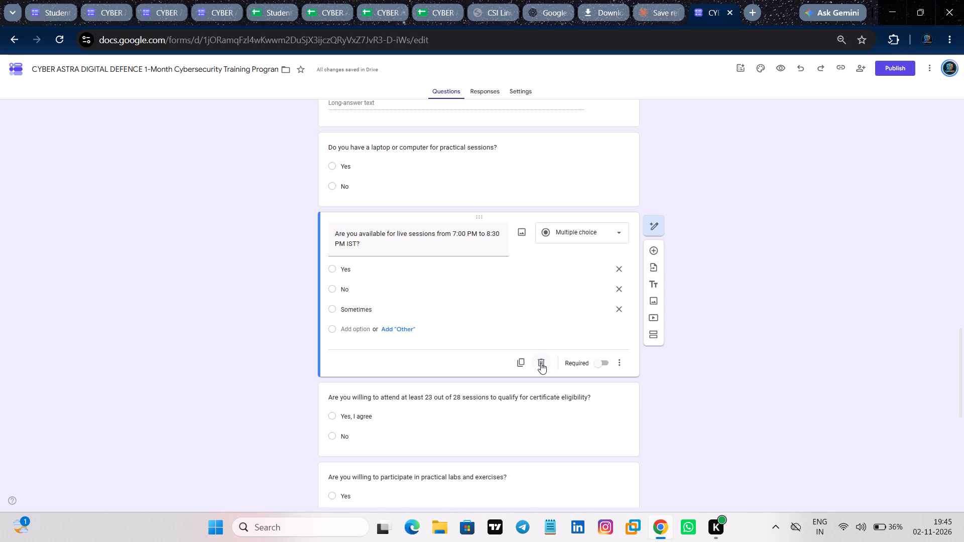
{"action": "left_click", "coordinate": [541, 363]}
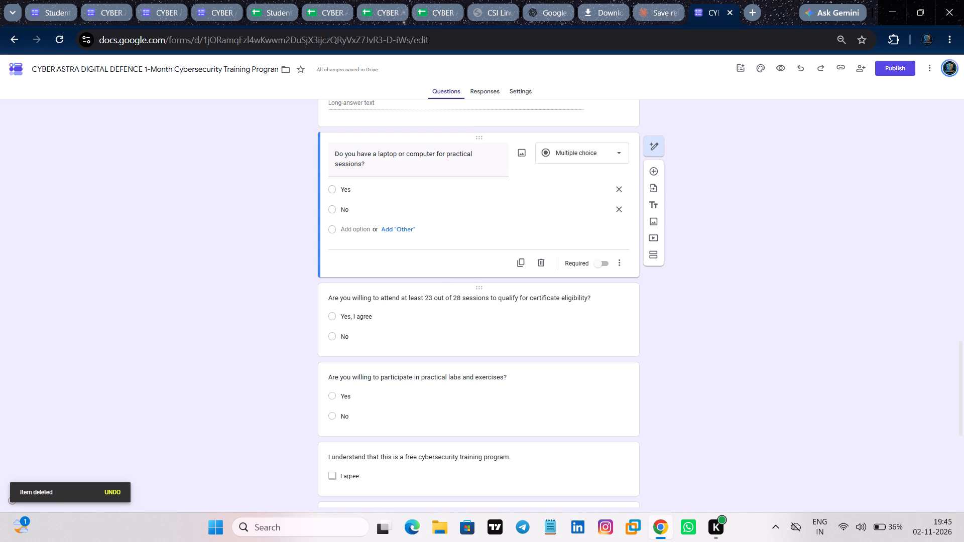
Make the question about attending at least 23 out of 28 sessions for certificate eligibility required.
{"action": "left_click", "coordinate": [422, 322]}
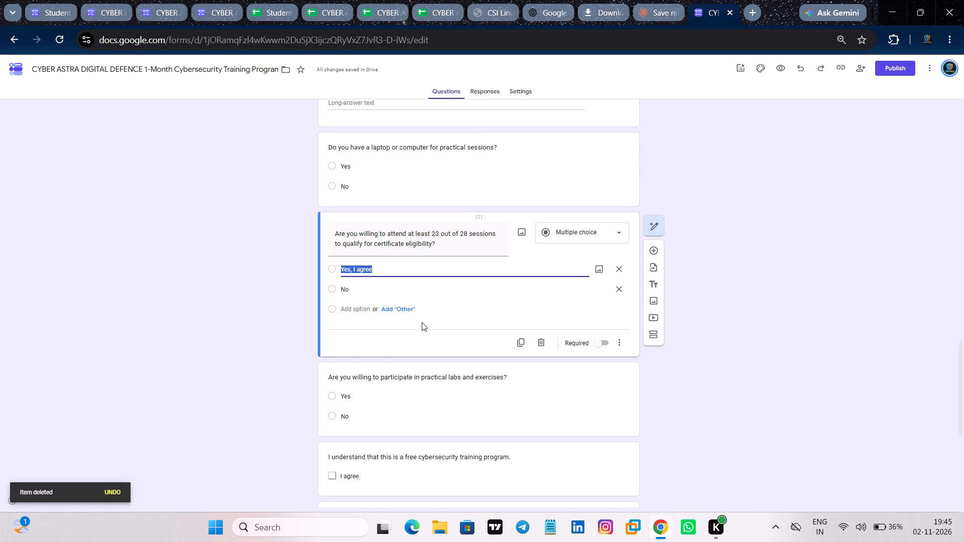
{"action": "left_click", "coordinate": [602, 342]}
Delete the question about willingness to participate in practical labs and exercises.
{"action": "scroll", "coordinate": [521, 389], "scroll_direction": "down", "scroll_amount": 1}
{"action": "left_click", "coordinate": [471, 355]}
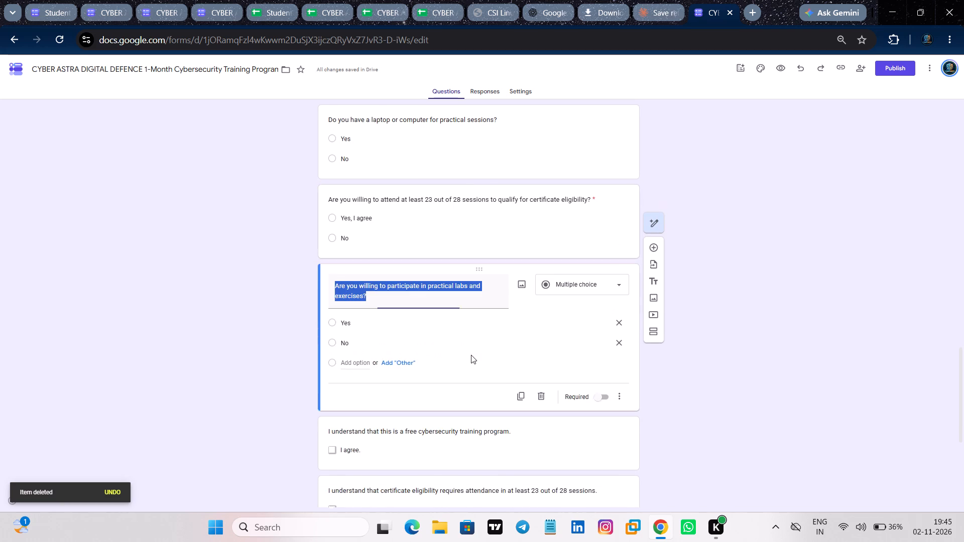
{"action": "left_click", "coordinate": [546, 412]}
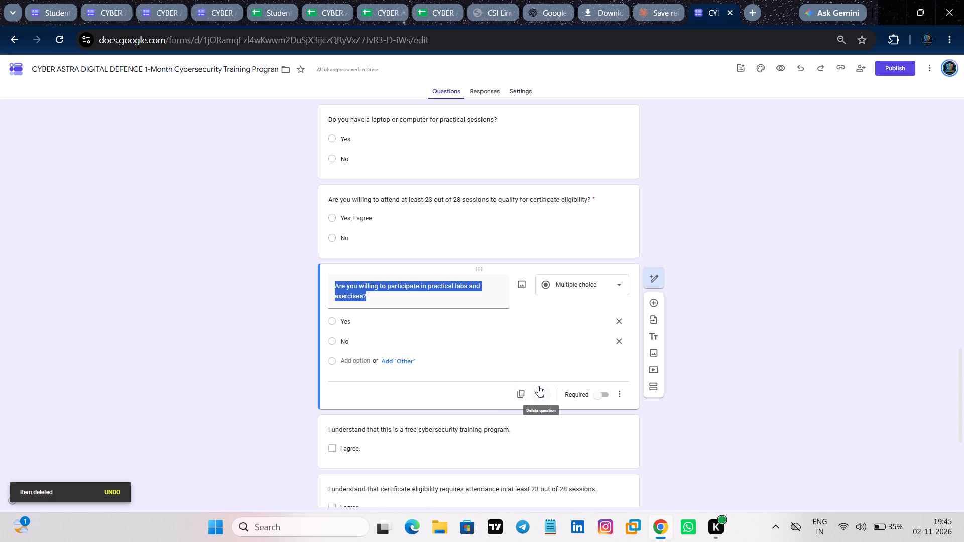
{"action": "left_click", "coordinate": [538, 393]}
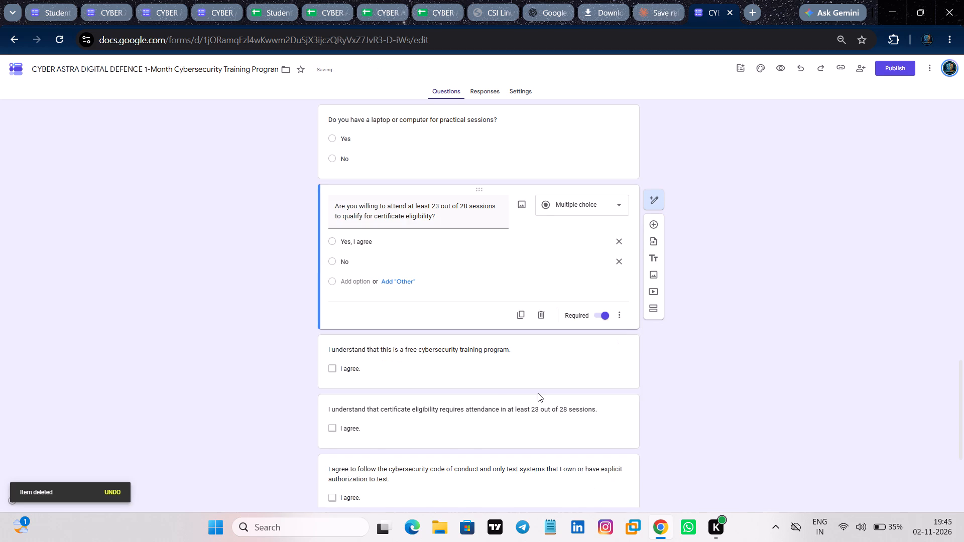
Make the certificate attendance and free training program acknowledgement checkboxes required.
{"action": "left_click", "coordinate": [464, 370]}
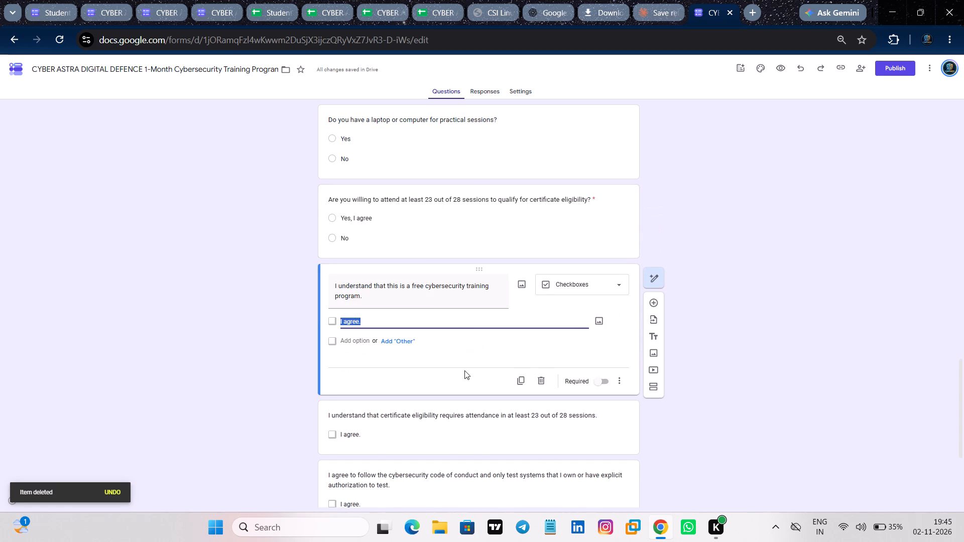
{"action": "scroll", "coordinate": [464, 370], "scroll_direction": "down", "scroll_amount": 1}
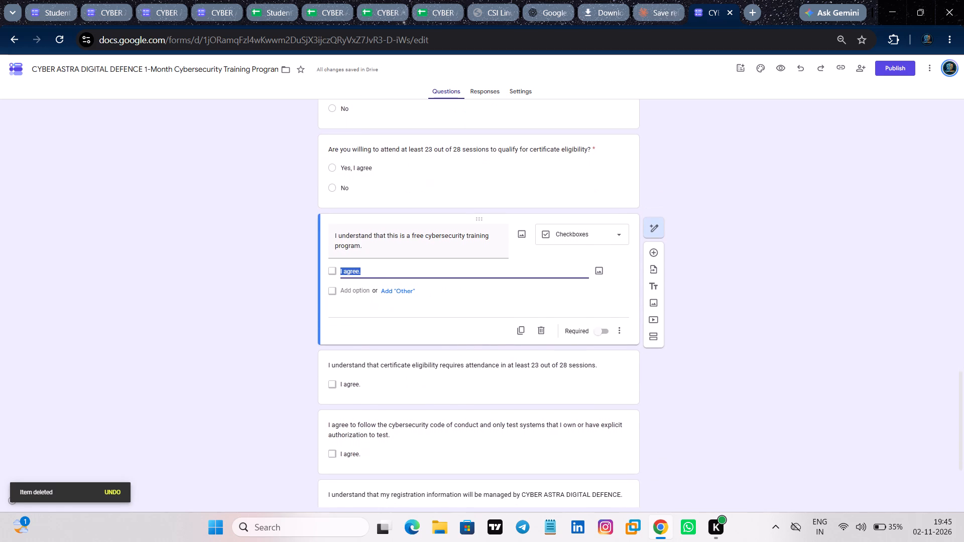
{"action": "scroll", "coordinate": [464, 370], "scroll_direction": "down", "scroll_amount": 1}
{"action": "left_click", "coordinate": [464, 370]}
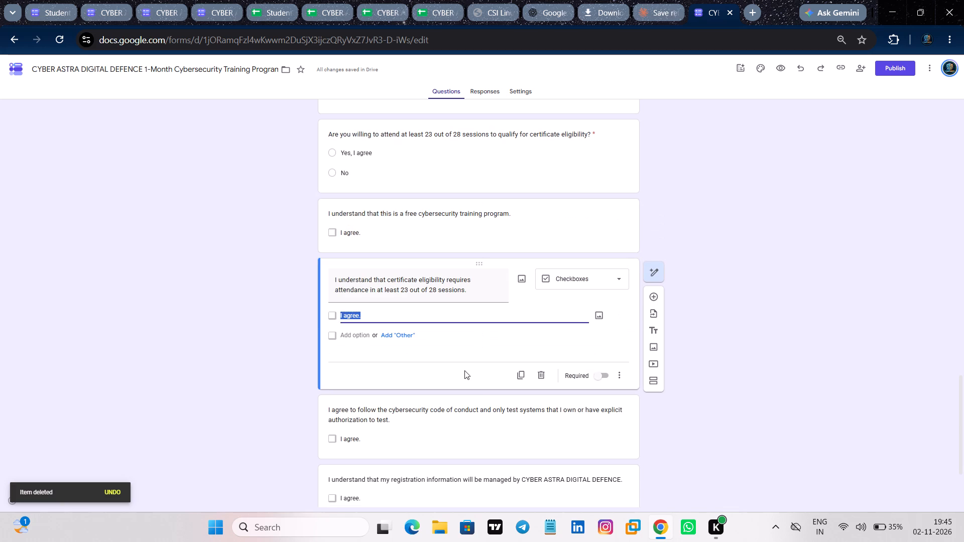
{"action": "left_click", "coordinate": [601, 374]}
{"action": "left_click", "coordinate": [584, 234]}
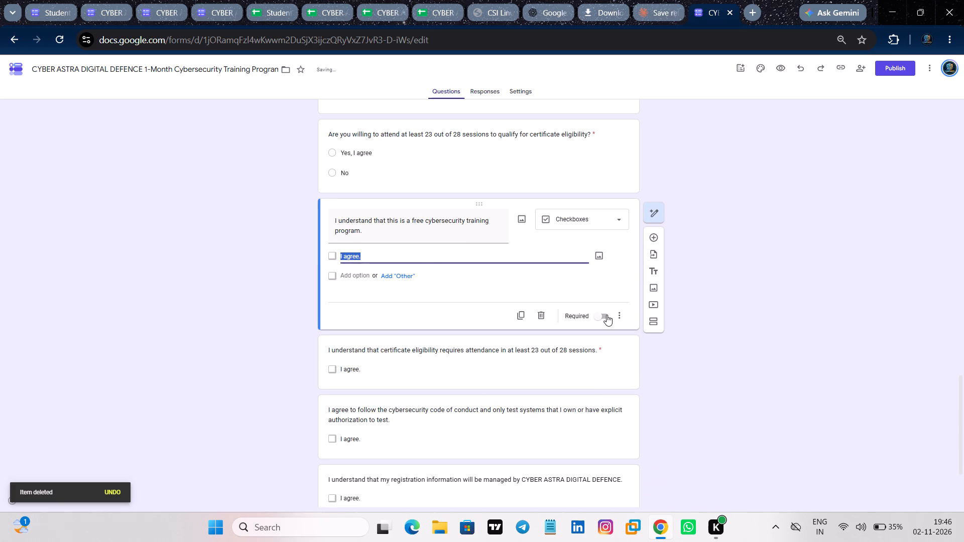
{"action": "left_click", "coordinate": [608, 315]}
Make the cybersecurity code of conduct agreement and the registration information management acknowledgement required.
{"action": "scroll", "coordinate": [608, 315], "scroll_direction": "down", "scroll_amount": 2}
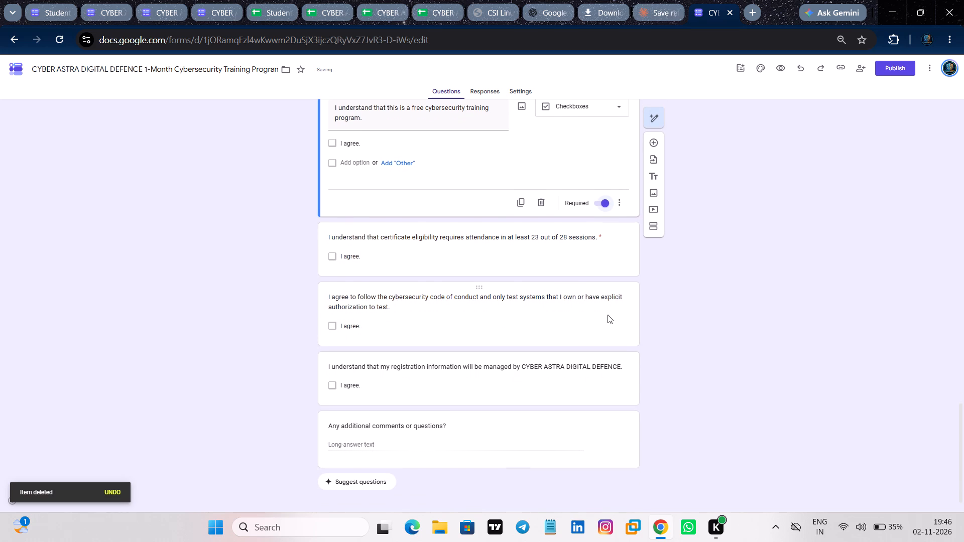
{"action": "left_click", "coordinate": [608, 315]}
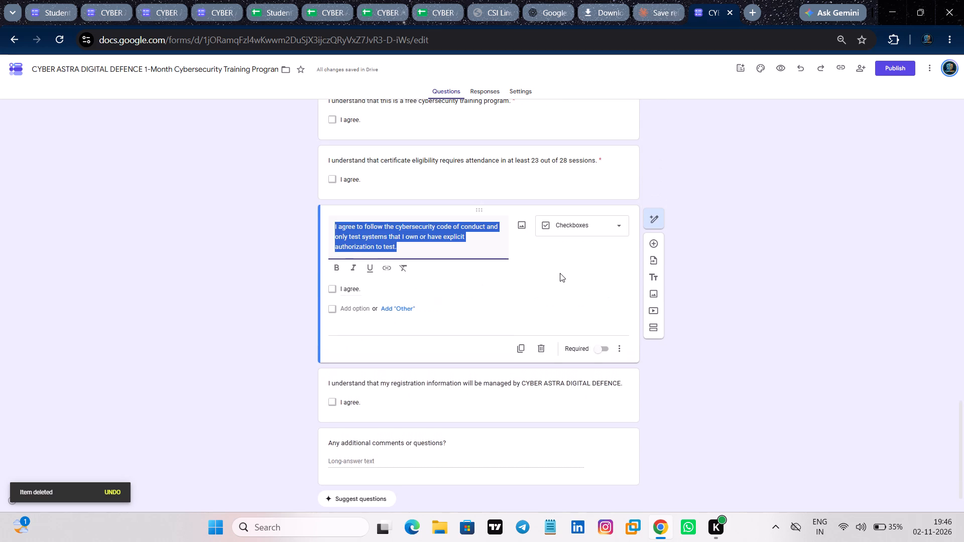
{"action": "left_click", "coordinate": [554, 272]}
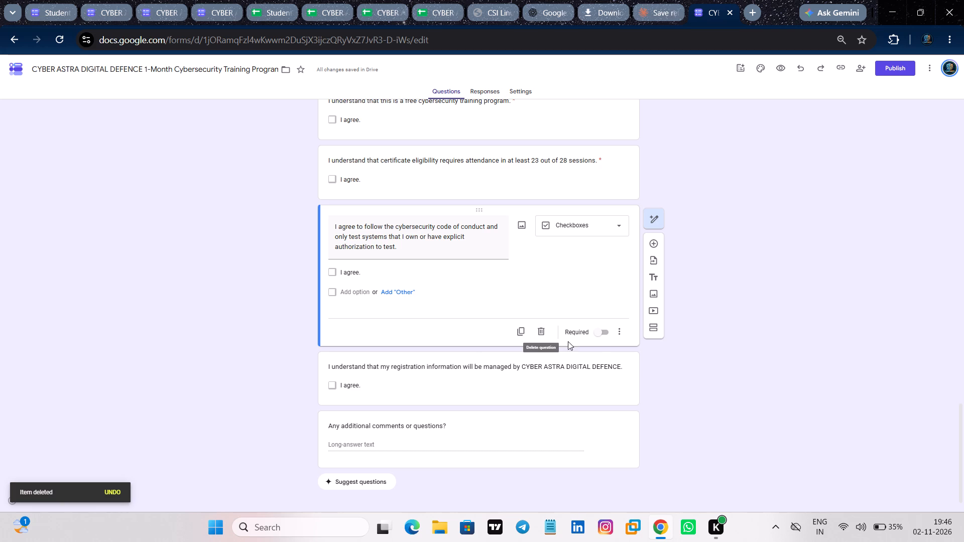
{"action": "left_click", "coordinate": [600, 332]}
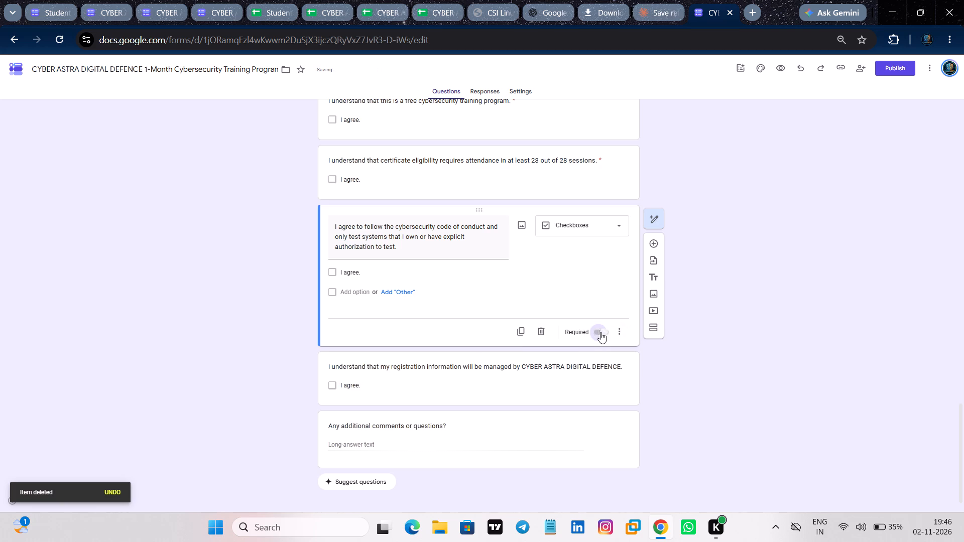
{"action": "left_click", "coordinate": [571, 376]}
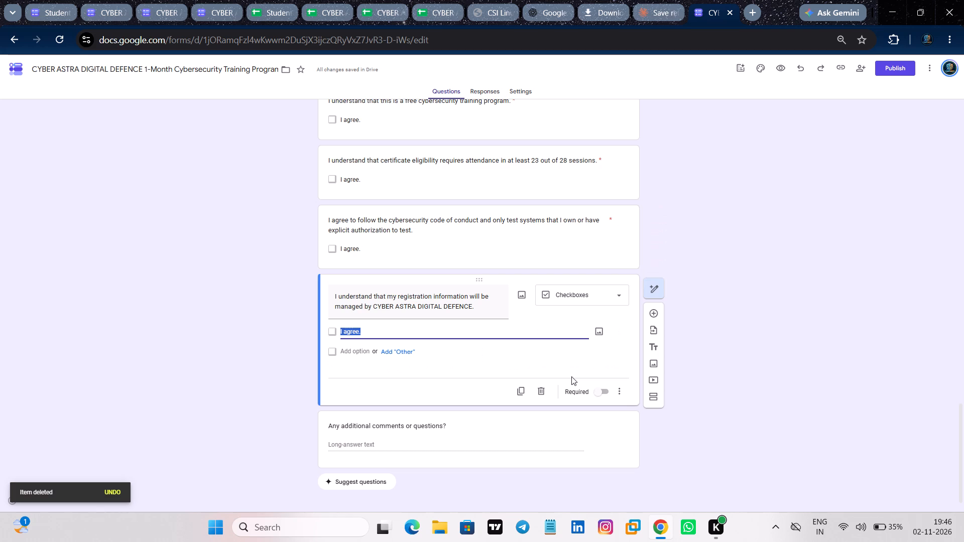
{"action": "left_click", "coordinate": [608, 392]}
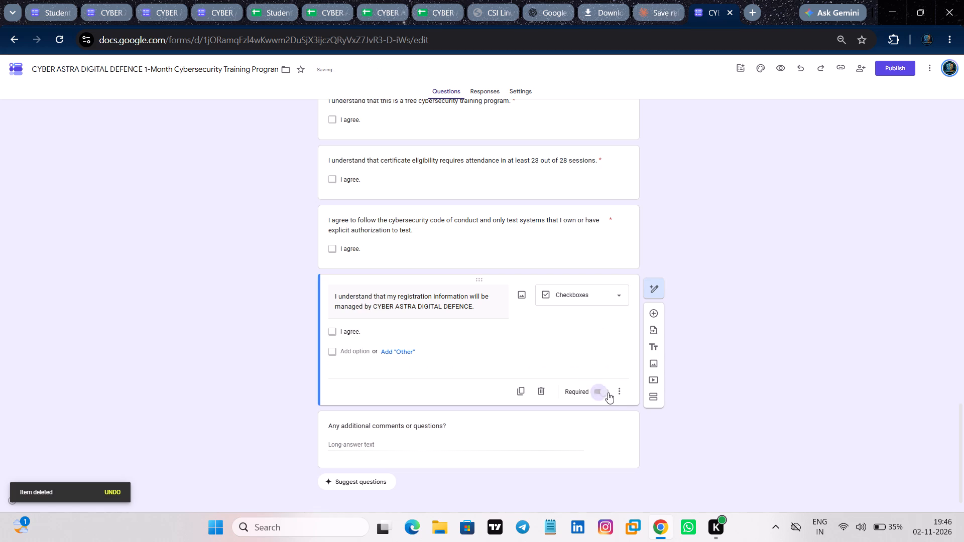
Make the laptop or computer question and the "Why do you want to join this training program?" question required.
{"action": "left_click", "coordinate": [561, 432]}
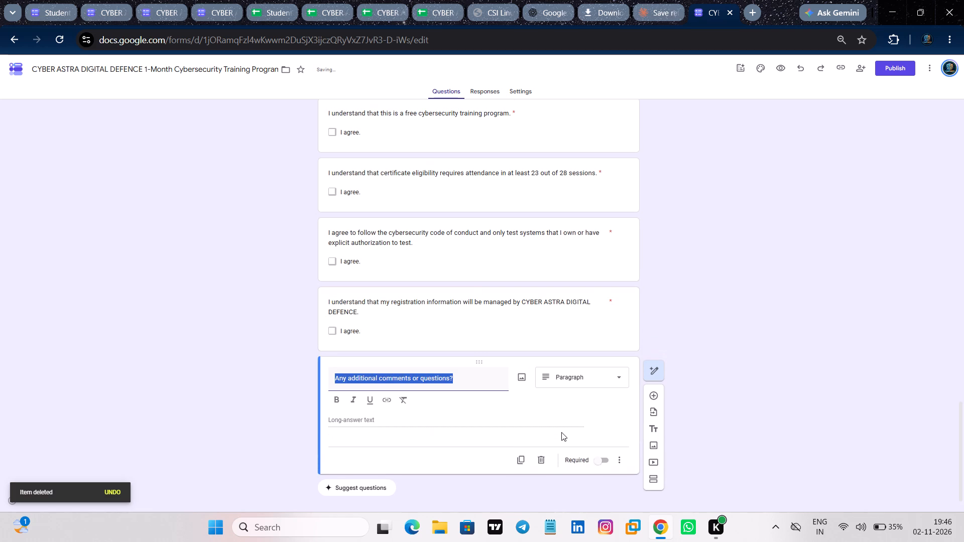
{"action": "scroll", "coordinate": [561, 432], "scroll_direction": "up", "scroll_amount": 4}
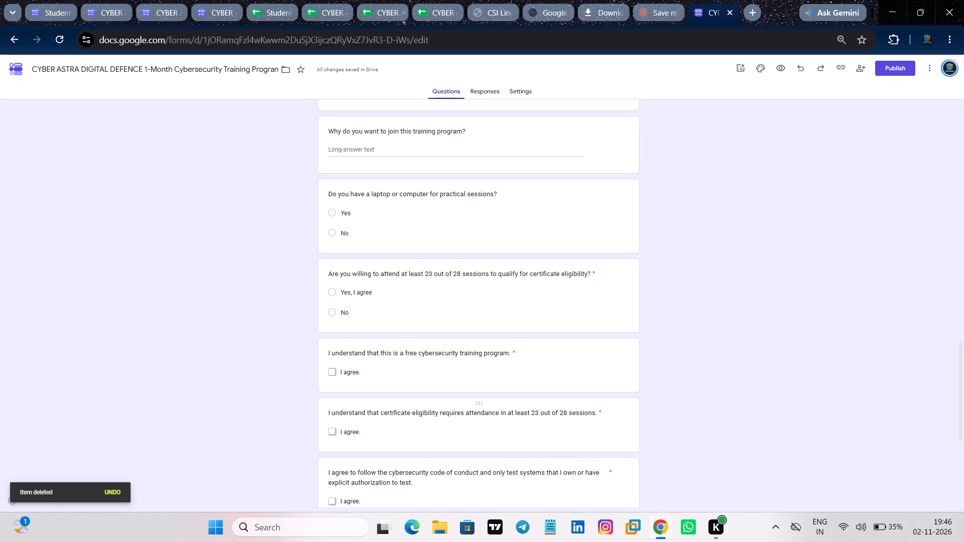
{"action": "scroll", "coordinate": [561, 432], "scroll_direction": "up", "scroll_amount": 1}
{"action": "left_click", "coordinate": [513, 285]}
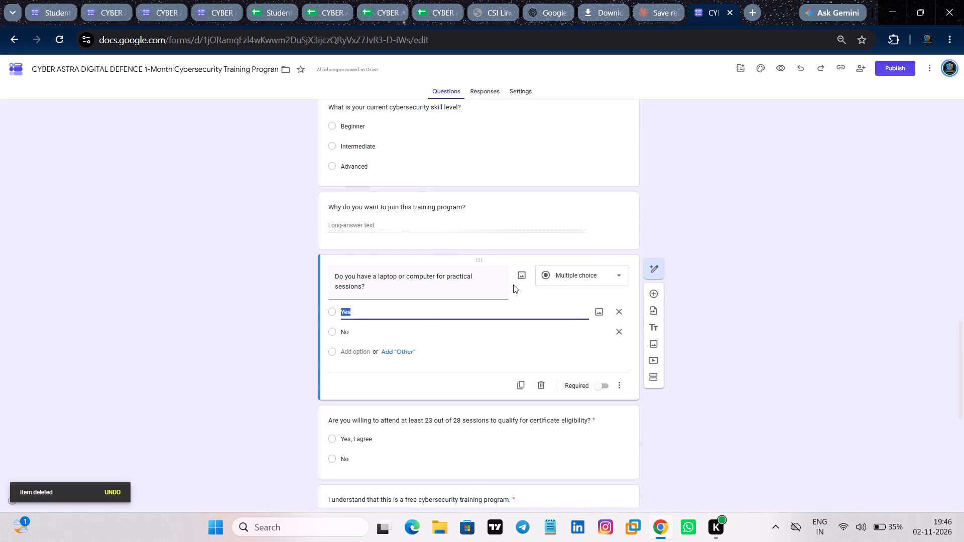
{"action": "left_click", "coordinate": [602, 383]}
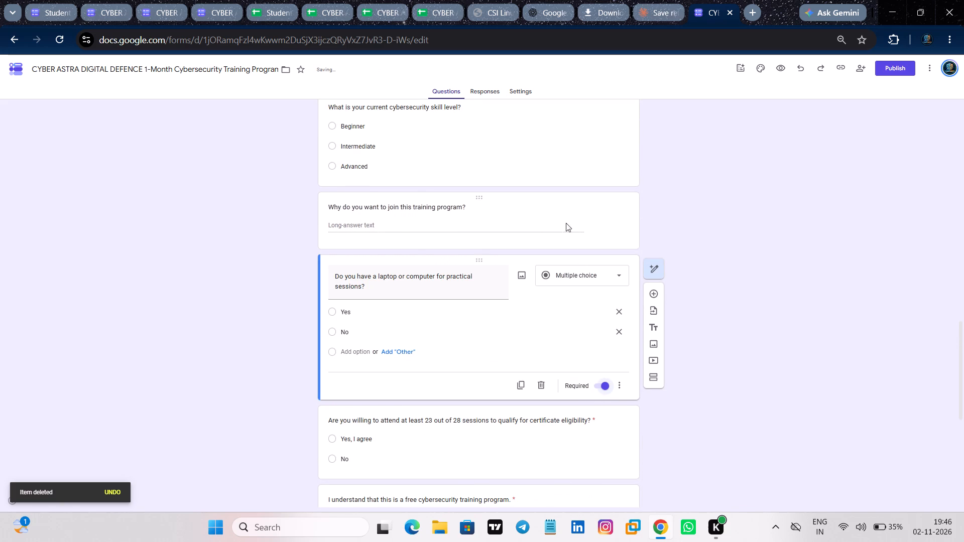
{"action": "left_click", "coordinate": [554, 215]}
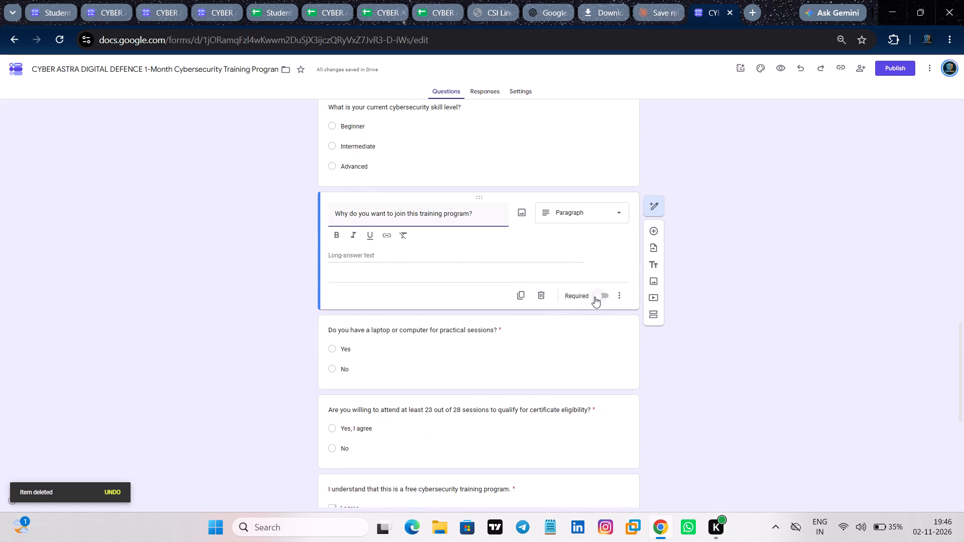
{"action": "left_click", "coordinate": [596, 293]}
{"action": "left_click", "coordinate": [597, 282]}
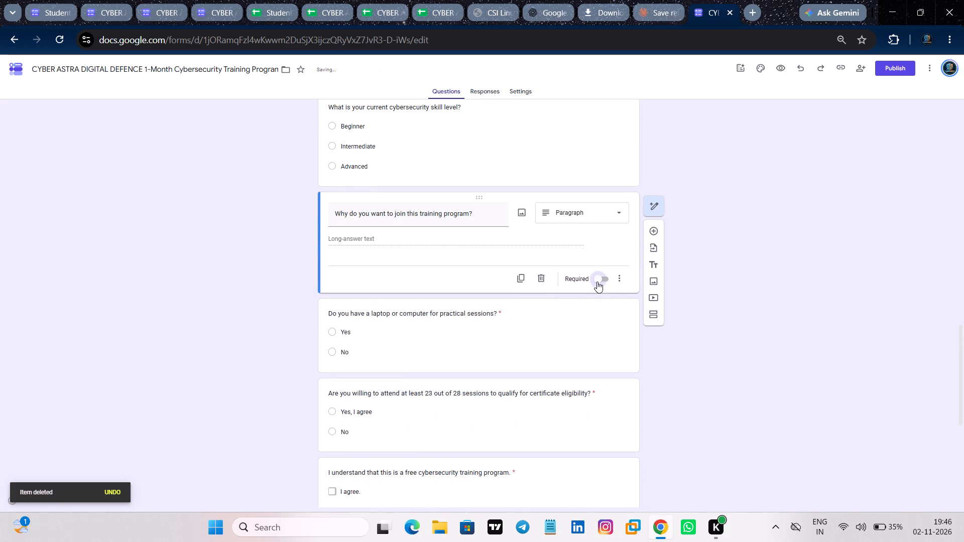
Make the "What is your current cybersecurity skill level?" question required.
{"action": "scroll", "coordinate": [549, 142], "scroll_direction": "up", "scroll_amount": 2}
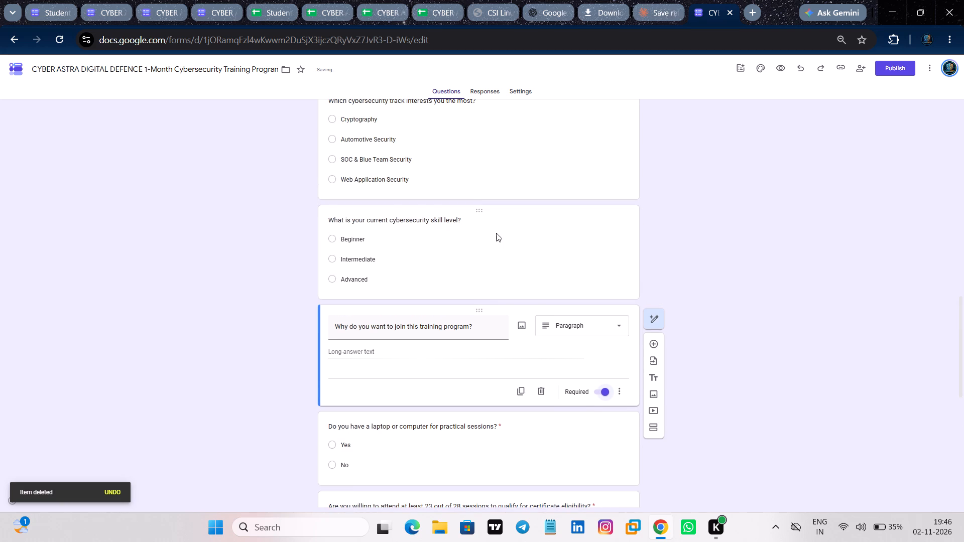
{"action": "left_click", "coordinate": [497, 221]}
{"action": "left_click", "coordinate": [597, 360]}
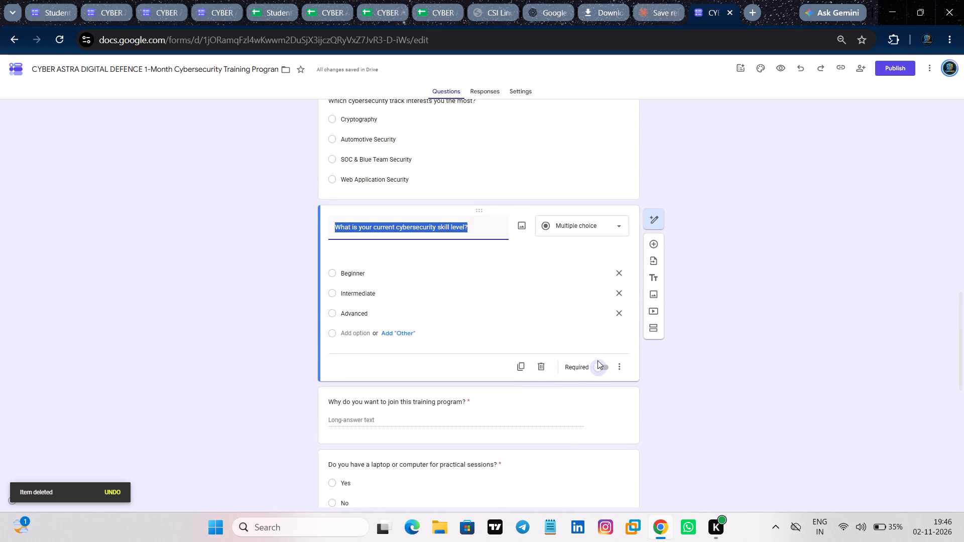
{"action": "left_click", "coordinate": [599, 345]}
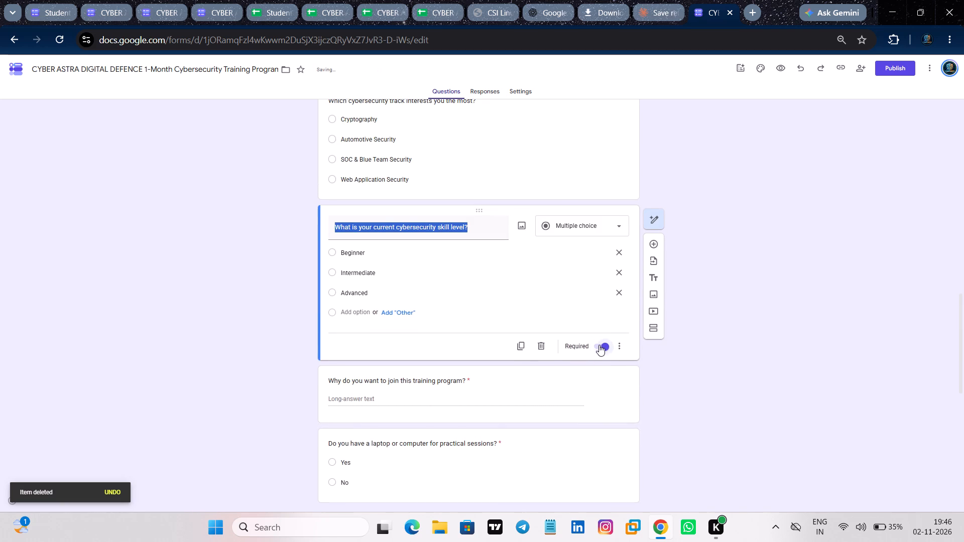
Make the "Which cybersecurity track interests you the most?" question and the City and State question required.
{"action": "scroll", "coordinate": [551, 181], "scroll_direction": "up", "scroll_amount": 3}
{"action": "left_click", "coordinate": [518, 220]}
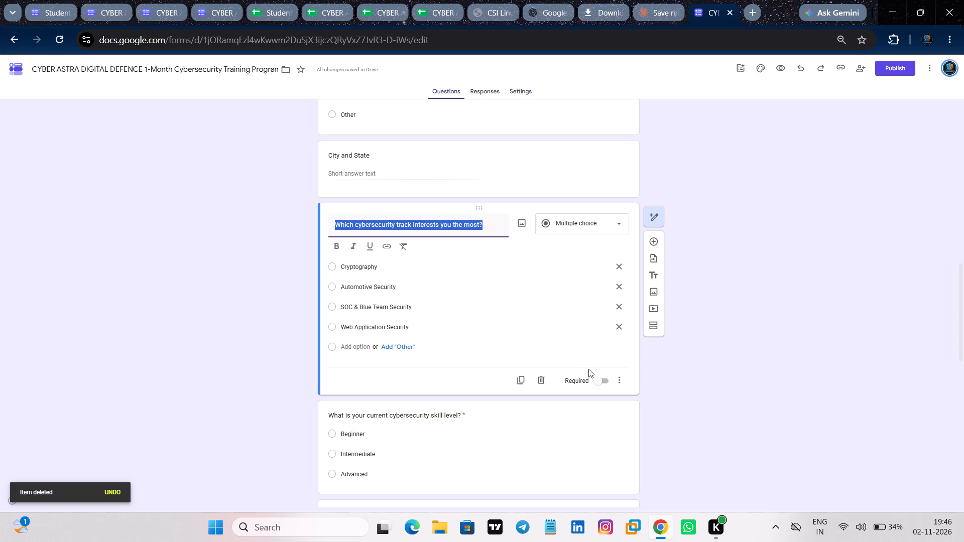
{"action": "left_click", "coordinate": [595, 381]}
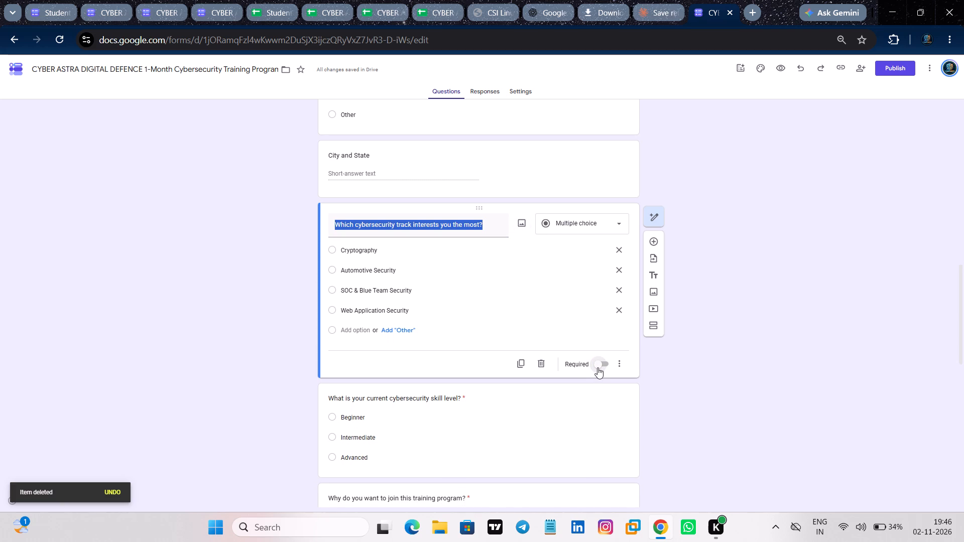
{"action": "left_click", "coordinate": [599, 363]}
{"action": "scroll", "coordinate": [532, 195], "scroll_direction": "up", "scroll_amount": 2}
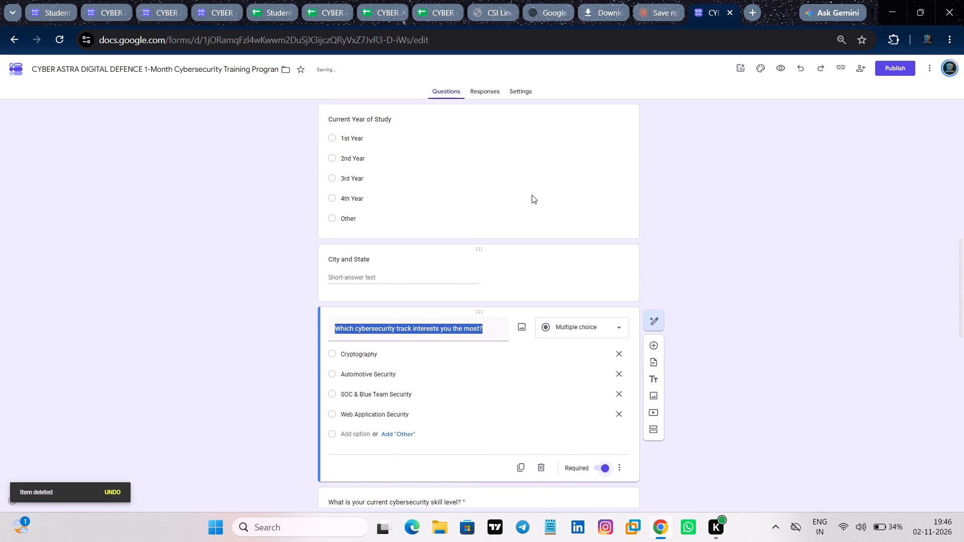
{"action": "left_click", "coordinate": [487, 241]}
{"action": "left_click", "coordinate": [487, 272]}
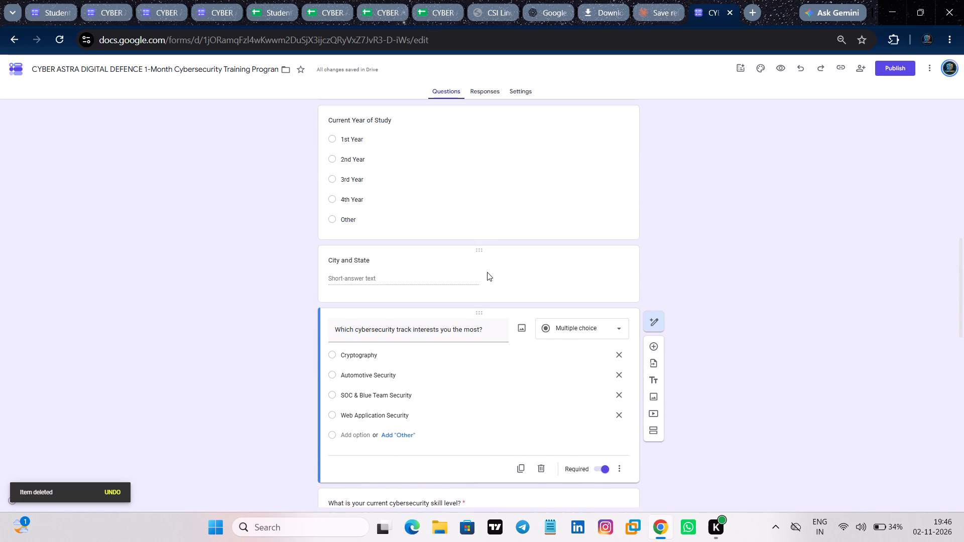
{"action": "left_click", "coordinate": [598, 345]}
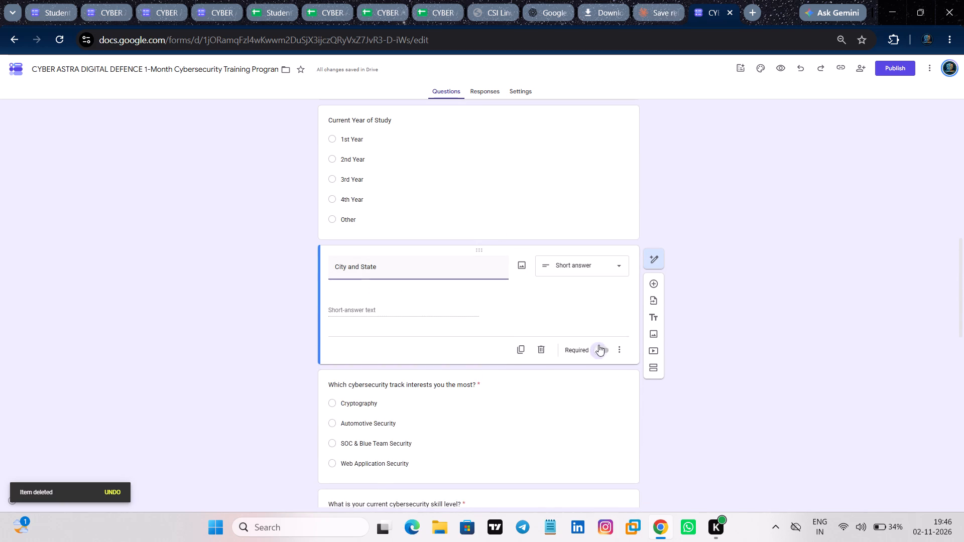
Make the Current Year of Study question and the Course / Branch / Department question required.
{"action": "scroll", "coordinate": [501, 180], "scroll_direction": "up", "scroll_amount": 2}
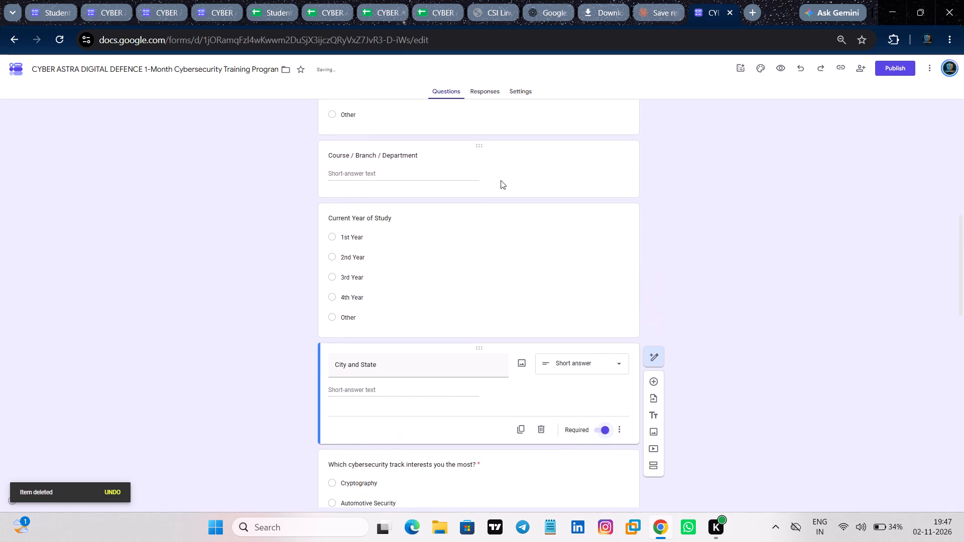
{"action": "left_click", "coordinate": [482, 212]}
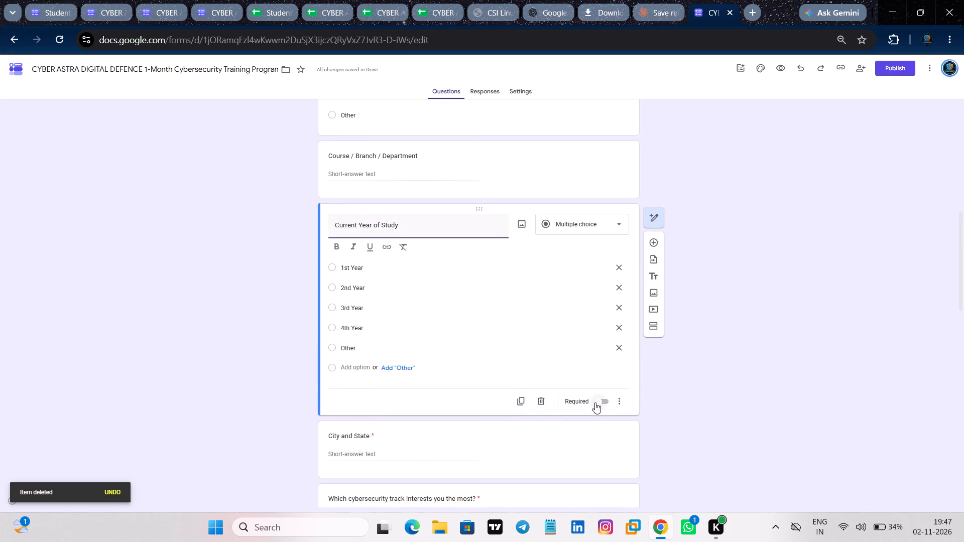
{"action": "left_click", "coordinate": [595, 402]}
{"action": "left_click", "coordinate": [595, 381]}
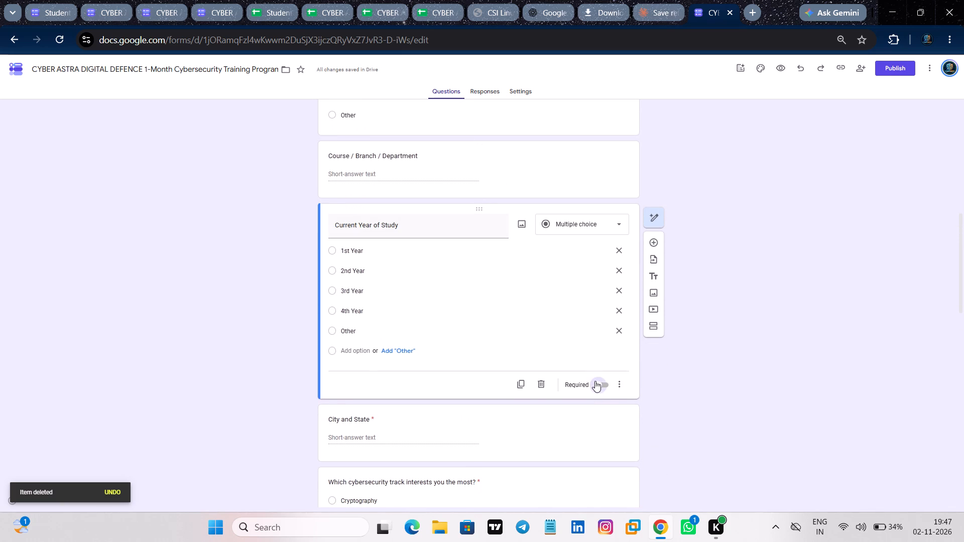
{"action": "scroll", "coordinate": [494, 156], "scroll_direction": "up", "scroll_amount": 2}
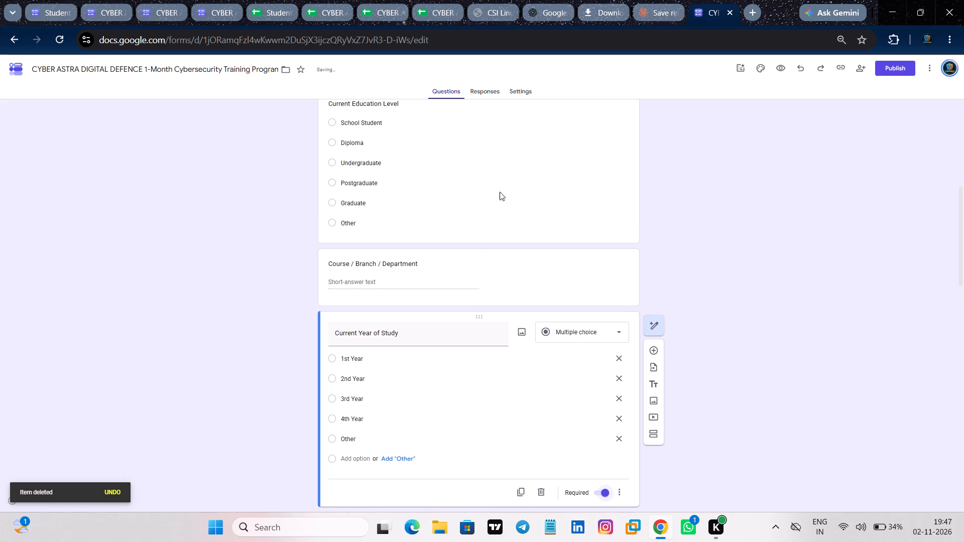
{"action": "left_click", "coordinate": [487, 260]}
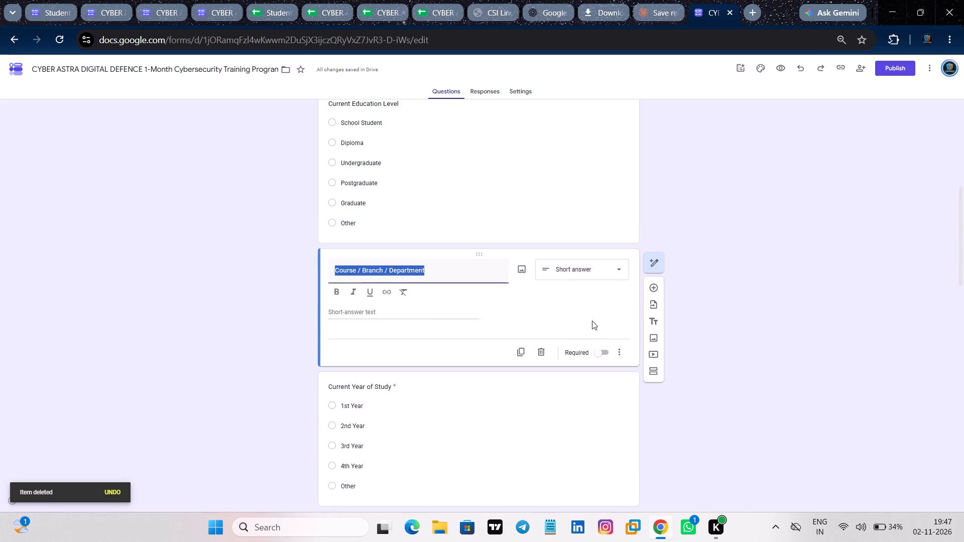
{"action": "left_click", "coordinate": [600, 356]}
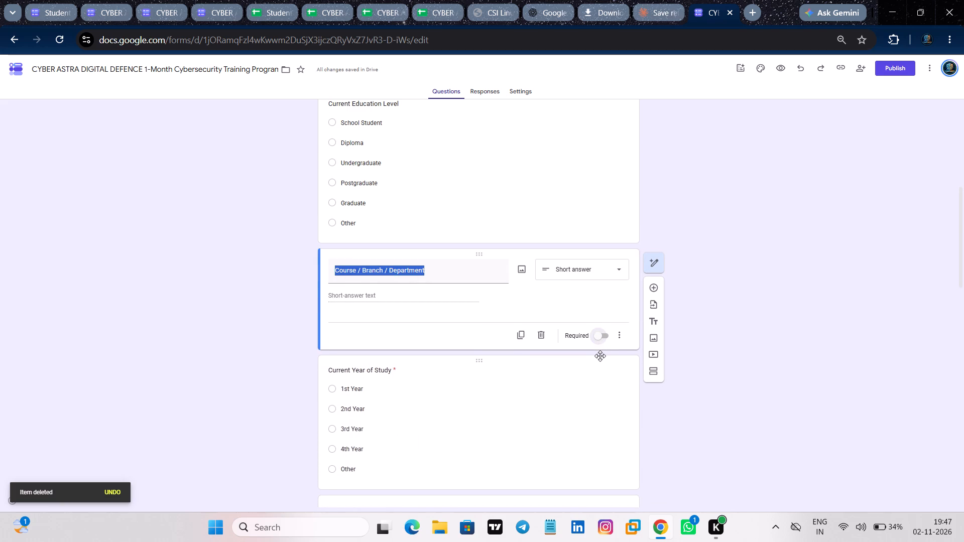
{"action": "left_click", "coordinate": [596, 334]}
Make the Current Education Level question required.
{"action": "scroll", "coordinate": [540, 234], "scroll_direction": "up", "scroll_amount": 4}
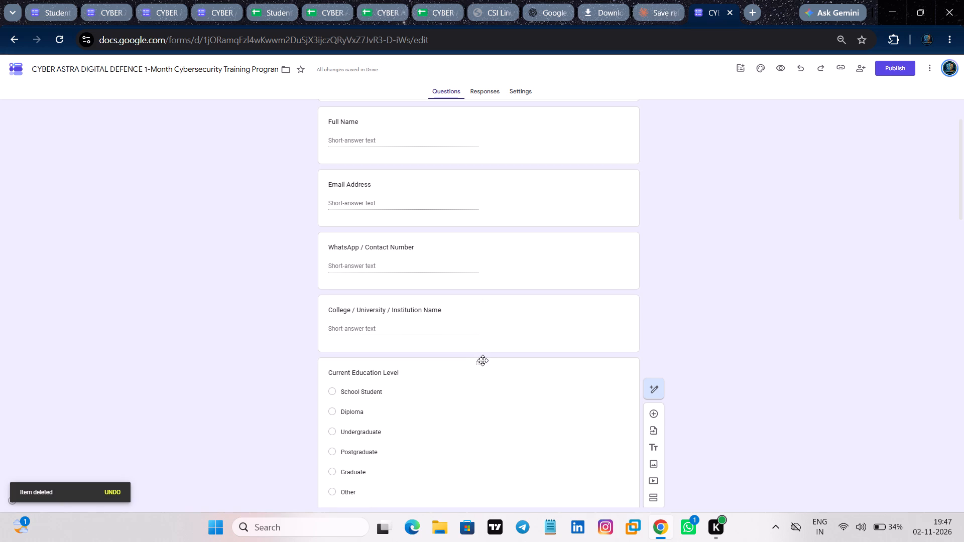
{"action": "left_click", "coordinate": [462, 370]}
{"action": "scroll", "coordinate": [462, 370], "scroll_direction": "down", "scroll_amount": 1}
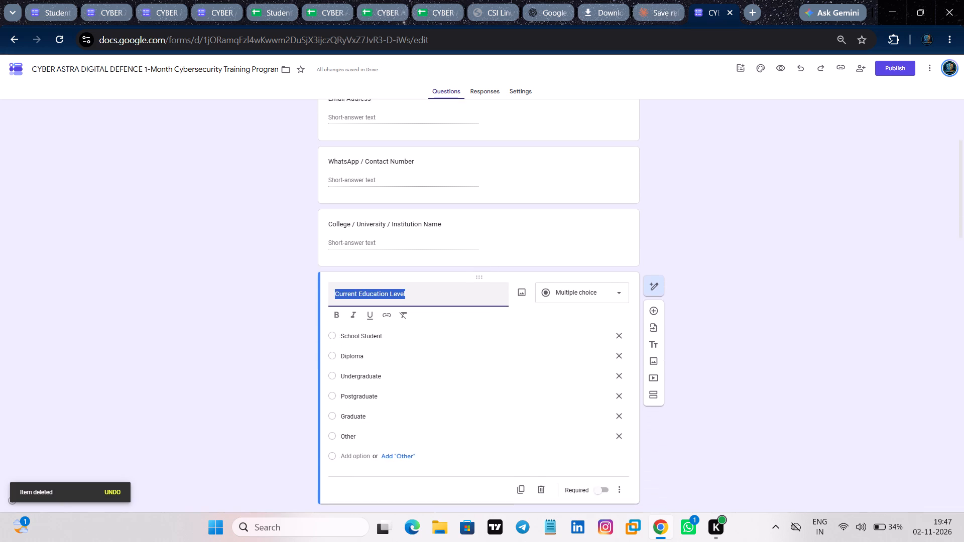
{"action": "scroll", "coordinate": [462, 370], "scroll_direction": "down", "scroll_amount": 1}
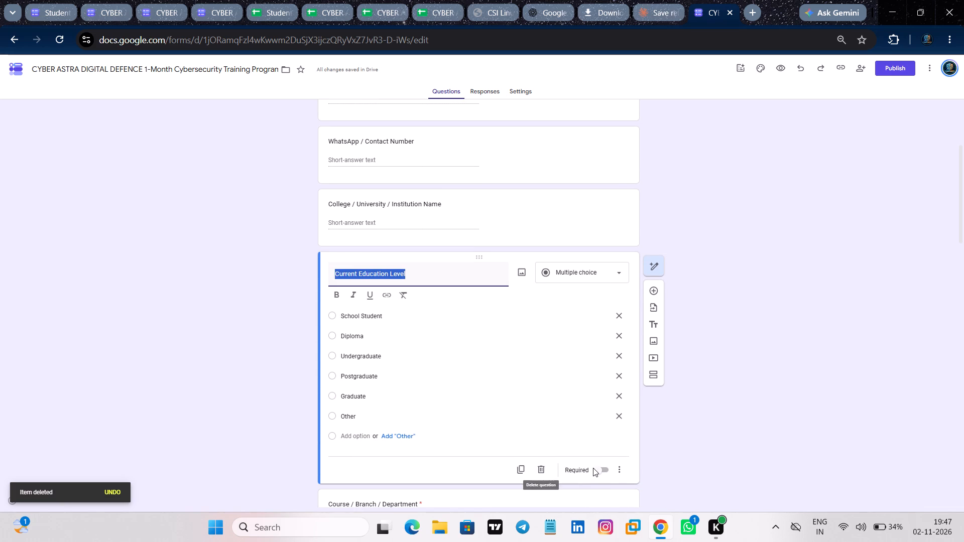
{"action": "left_click", "coordinate": [593, 468]}
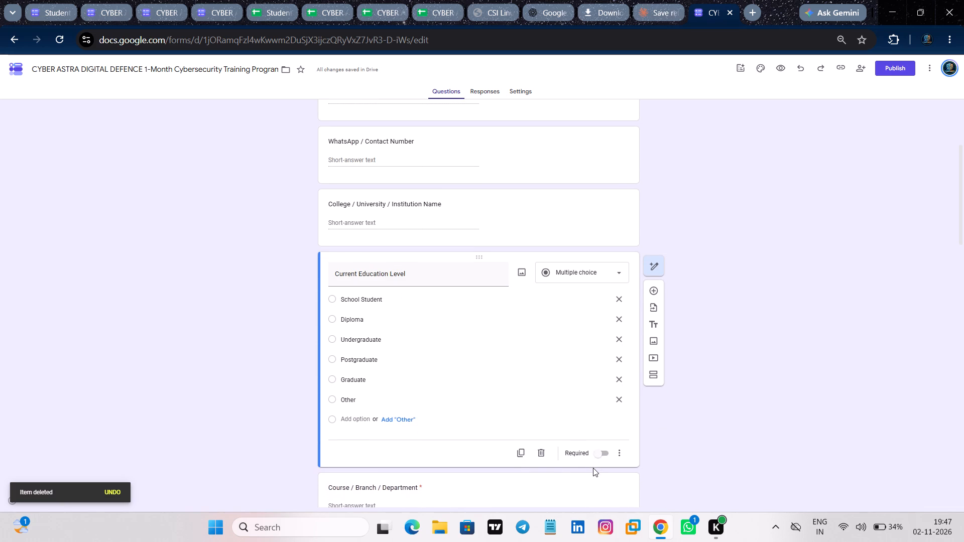
{"action": "left_click", "coordinate": [595, 454]}
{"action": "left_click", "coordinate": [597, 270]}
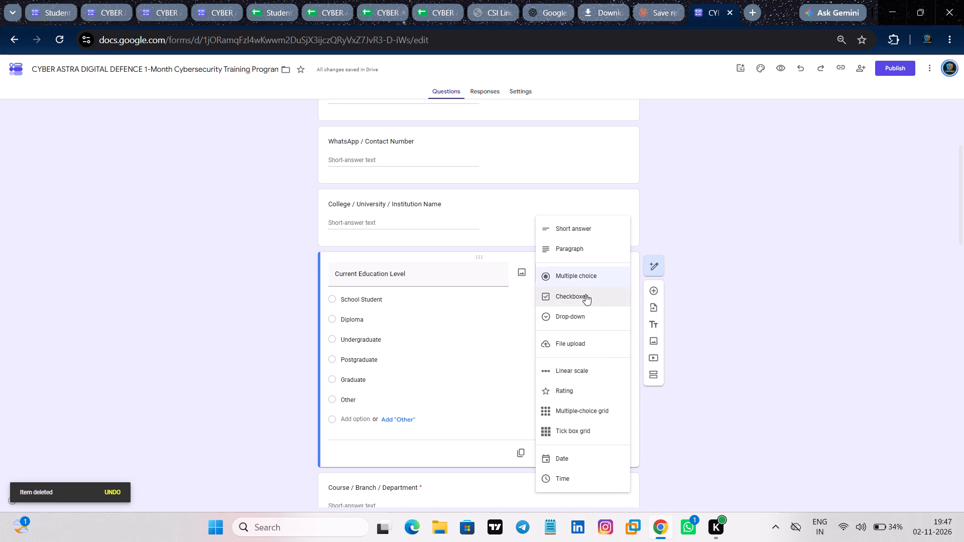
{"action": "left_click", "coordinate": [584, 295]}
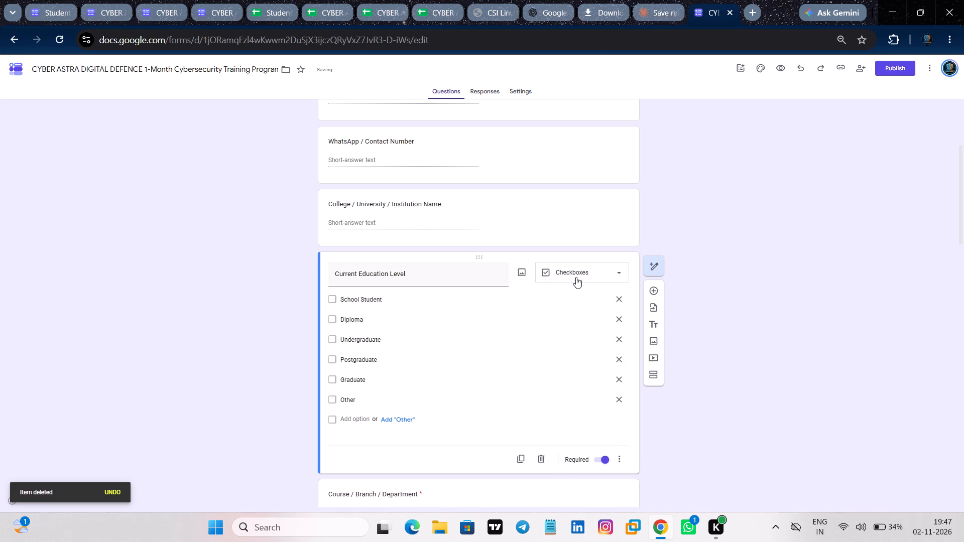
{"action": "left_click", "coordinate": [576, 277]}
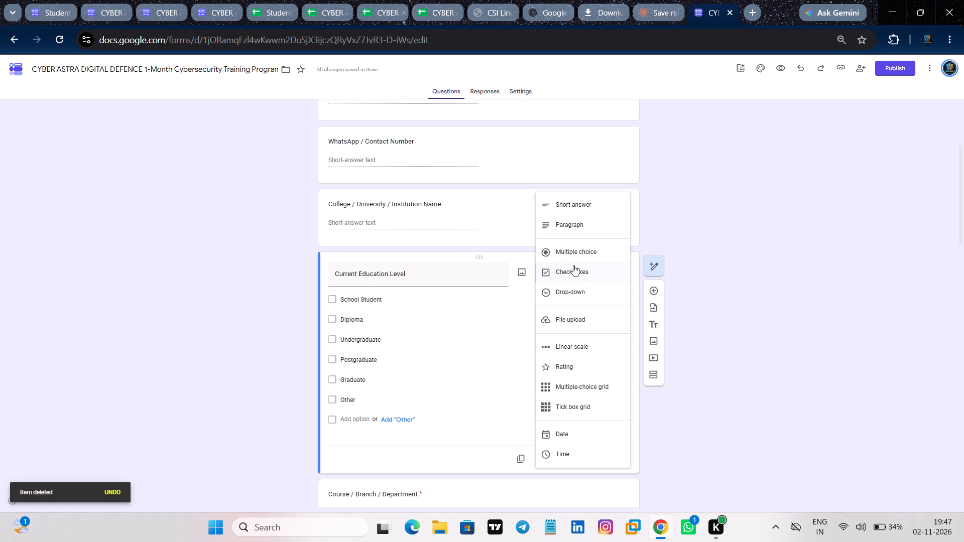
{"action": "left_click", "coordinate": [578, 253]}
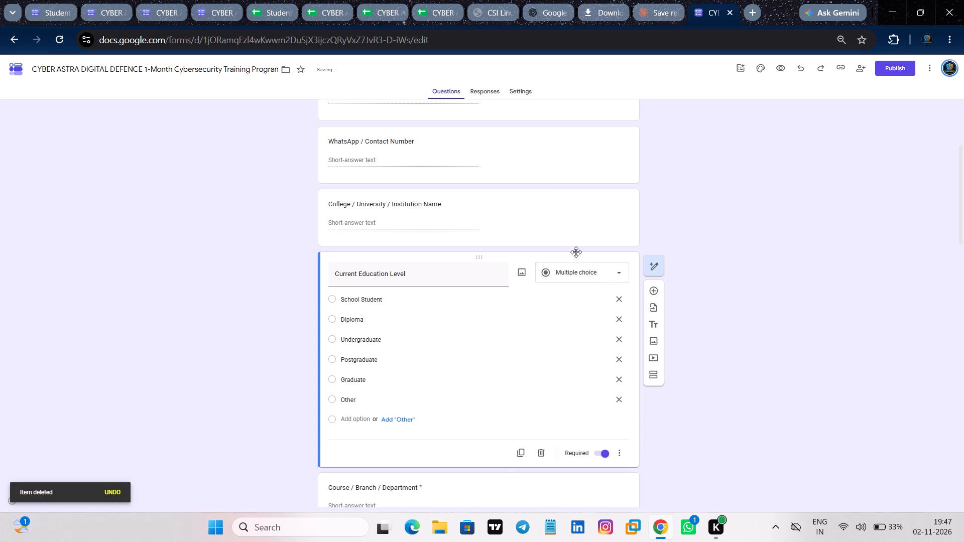
Make the College / University / Institution Name question required.
{"action": "scroll", "coordinate": [574, 250], "scroll_direction": "up", "scroll_amount": 1}
{"action": "left_click", "coordinate": [513, 273]}
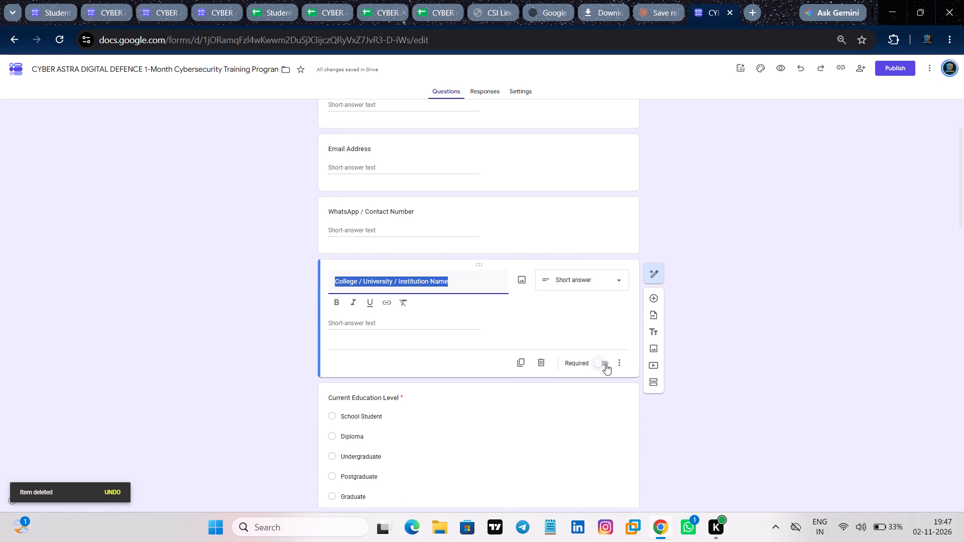
{"action": "left_click", "coordinate": [601, 367]}
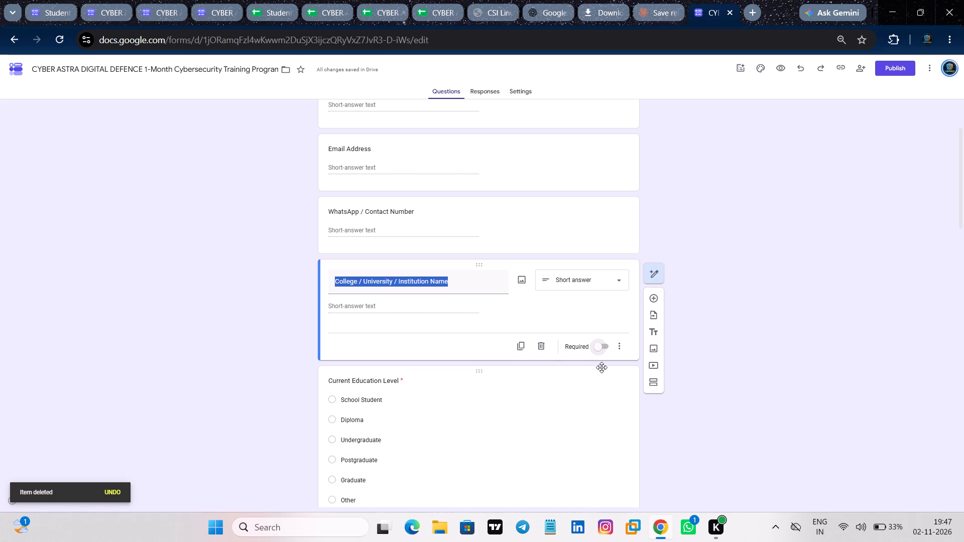
Turn on the required setting for the College / University / Institution Name question.
{"action": "left_click", "coordinate": [603, 350]}
Make the Full Name question and the Email Address question at the start of the form required.
{"action": "scroll", "coordinate": [571, 340], "scroll_direction": "down", "scroll_amount": 4}
{"action": "scroll", "coordinate": [571, 340], "scroll_direction": "right", "scroll_amount": 1}
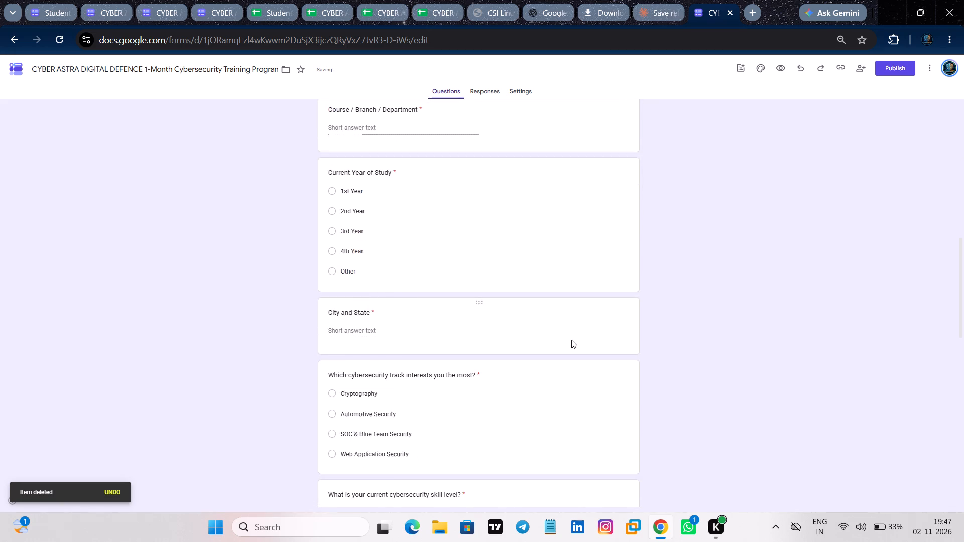
{"action": "scroll", "coordinate": [571, 340], "scroll_direction": "right", "scroll_amount": 3}
{"action": "scroll", "coordinate": [571, 340], "scroll_direction": "up", "scroll_amount": 1}
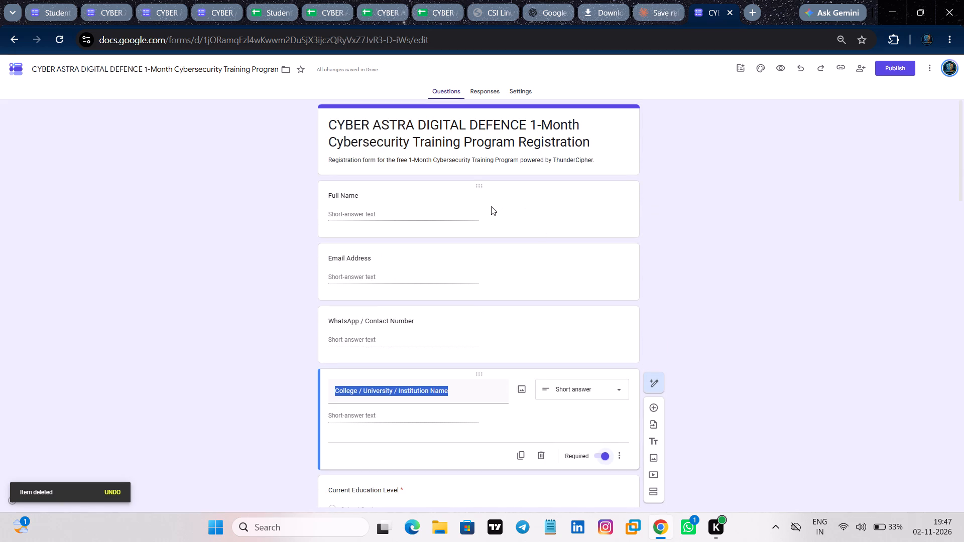
{"action": "left_click", "coordinate": [489, 206]}
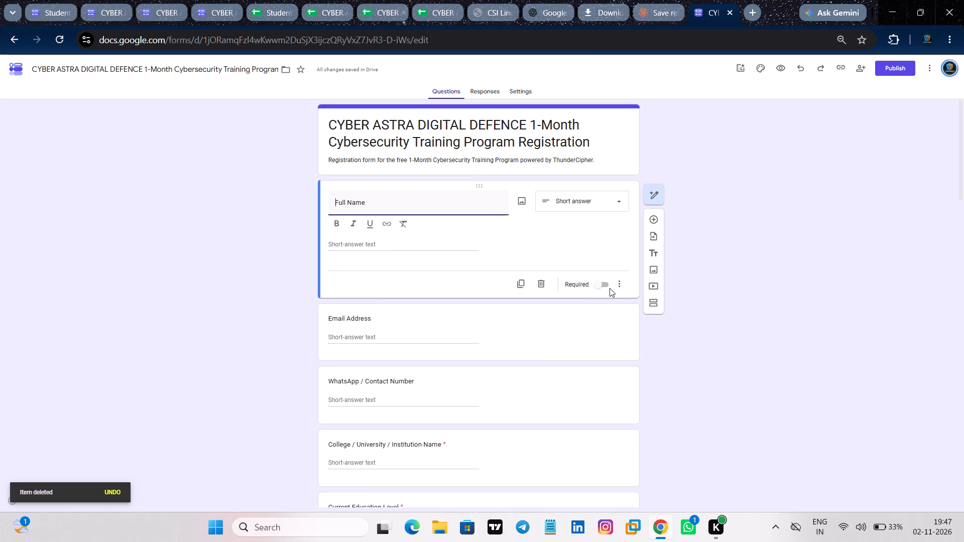
{"action": "left_click", "coordinate": [601, 283]}
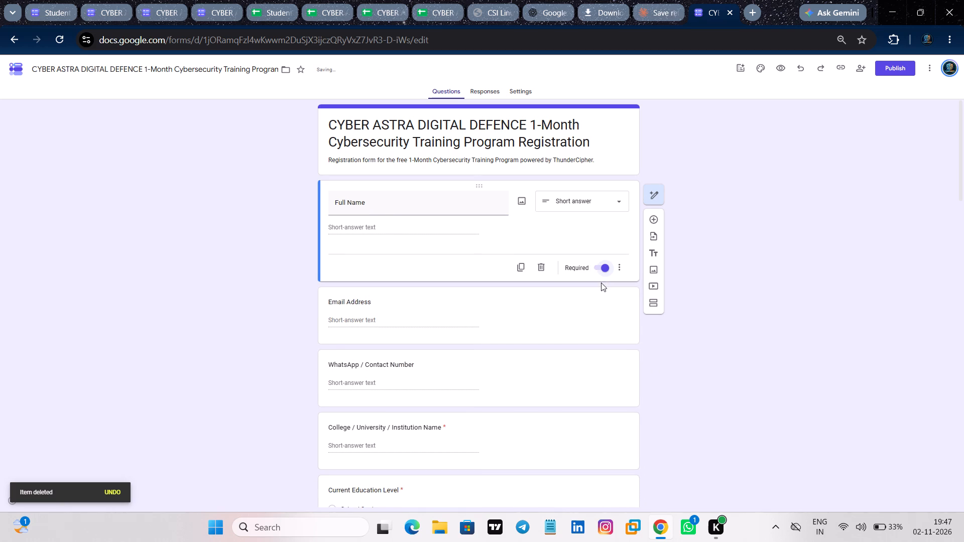
{"action": "left_click", "coordinate": [568, 313]}
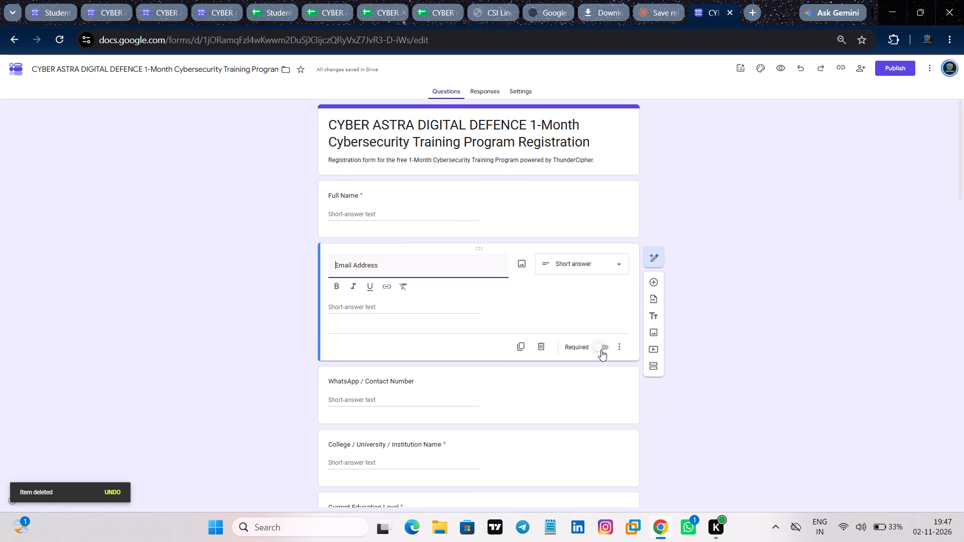
{"action": "left_click", "coordinate": [601, 350]}
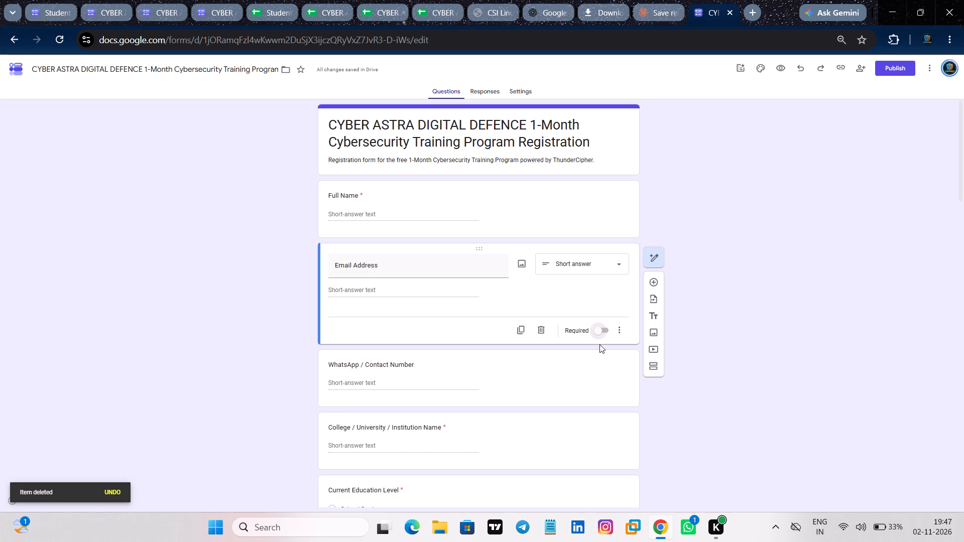
{"action": "left_click", "coordinate": [598, 329]}
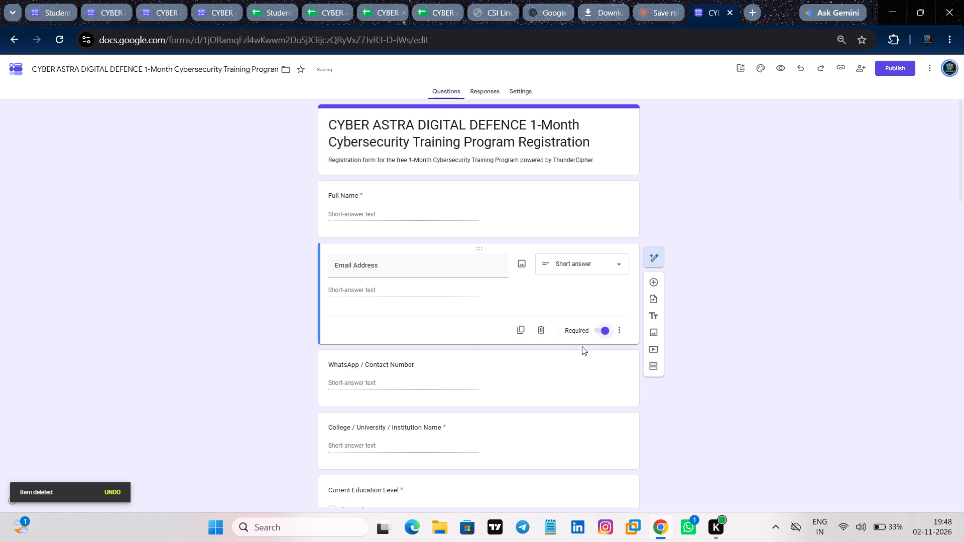
Make the WhatsApp / Contact Number question required.
{"action": "left_click", "coordinate": [570, 364]}
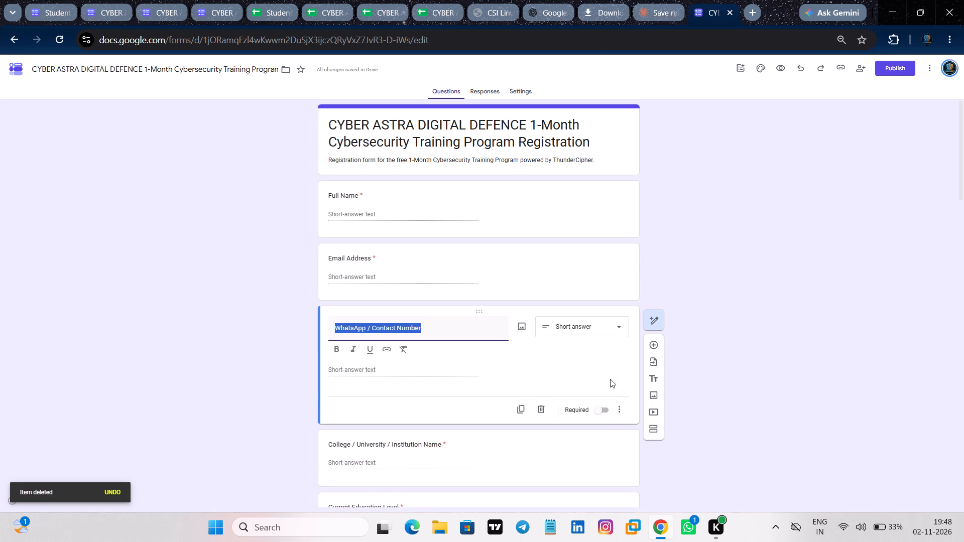
{"action": "left_click", "coordinate": [604, 413]}
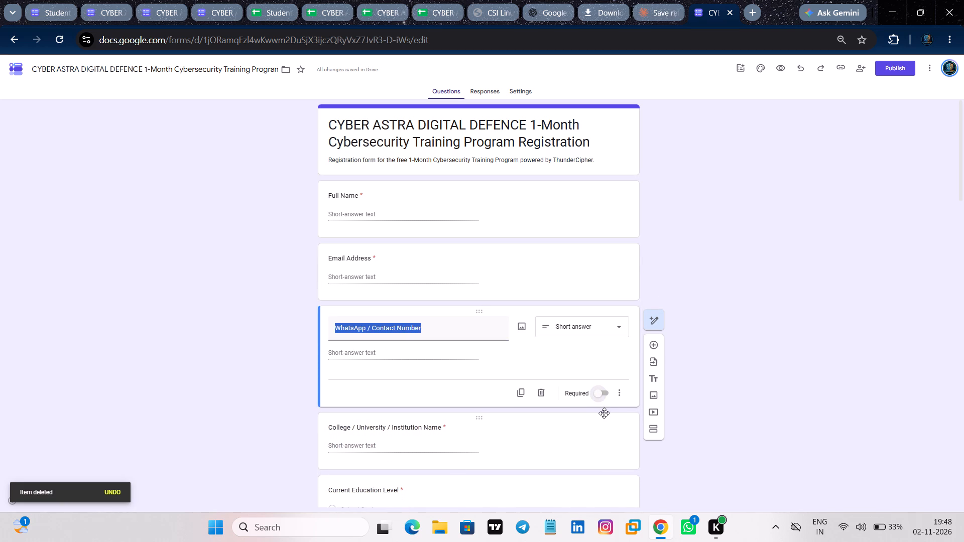
{"action": "left_click", "coordinate": [593, 393]}
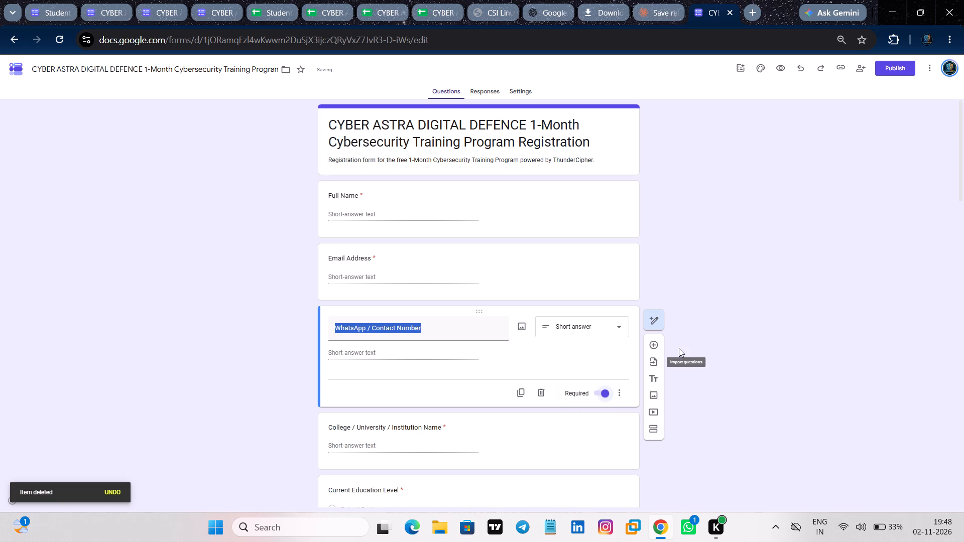
{"action": "left_click", "coordinate": [701, 317]}
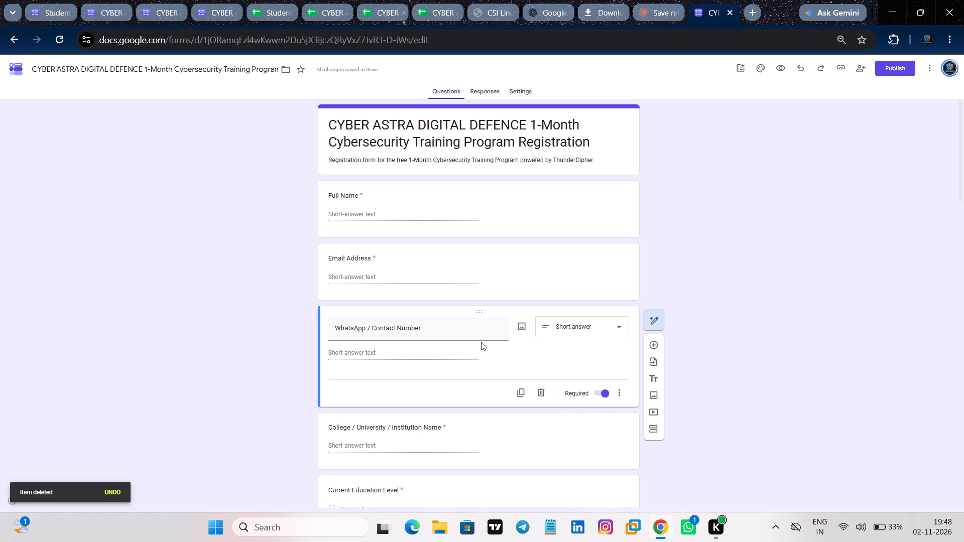
{"action": "left_click", "coordinate": [520, 419]}
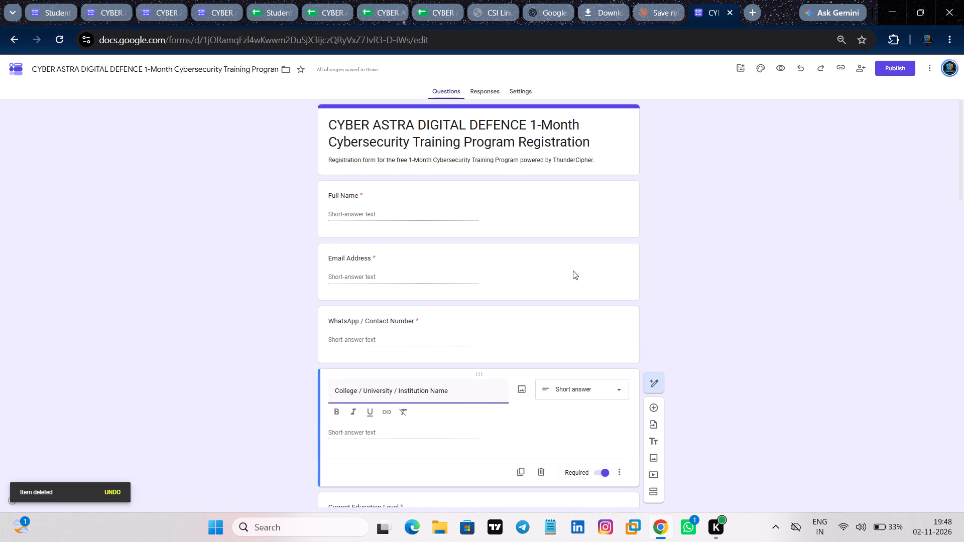
Preview the form and review its questions, trying the 1st Year and 2nd Year answers under Current Year of Study.
{"action": "left_click", "coordinate": [781, 64]}
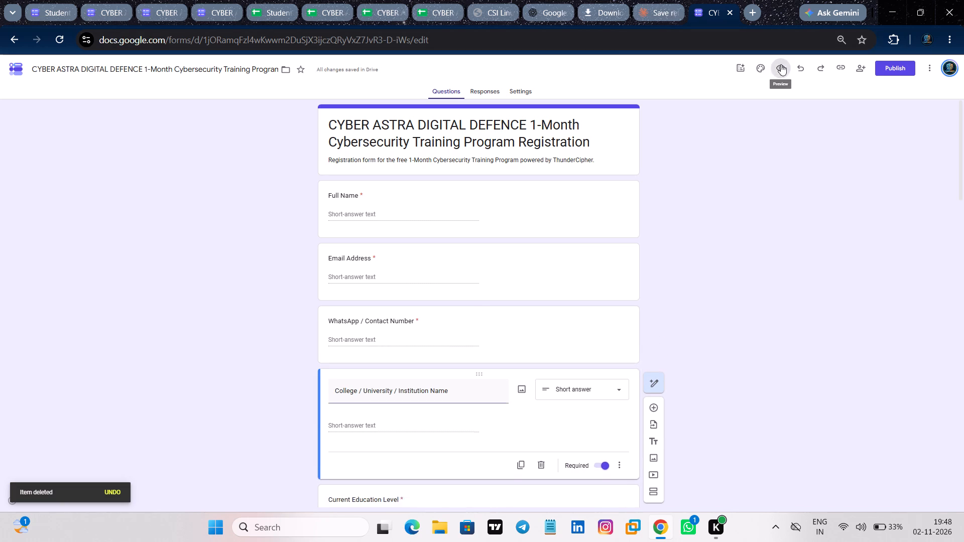
{"action": "scroll", "coordinate": [507, 288], "scroll_direction": "down", "scroll_amount": 1}
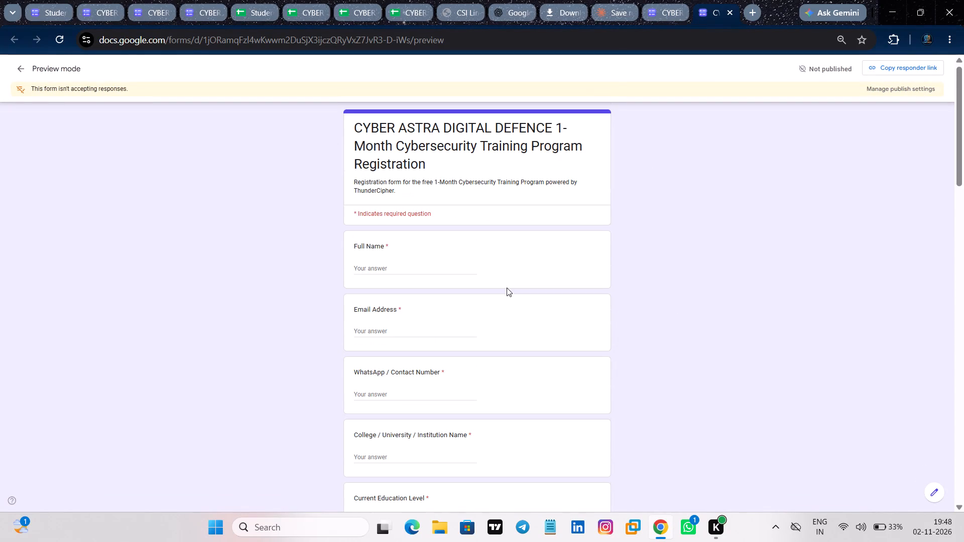
{"action": "scroll", "coordinate": [507, 288], "scroll_direction": "down", "scroll_amount": 1}
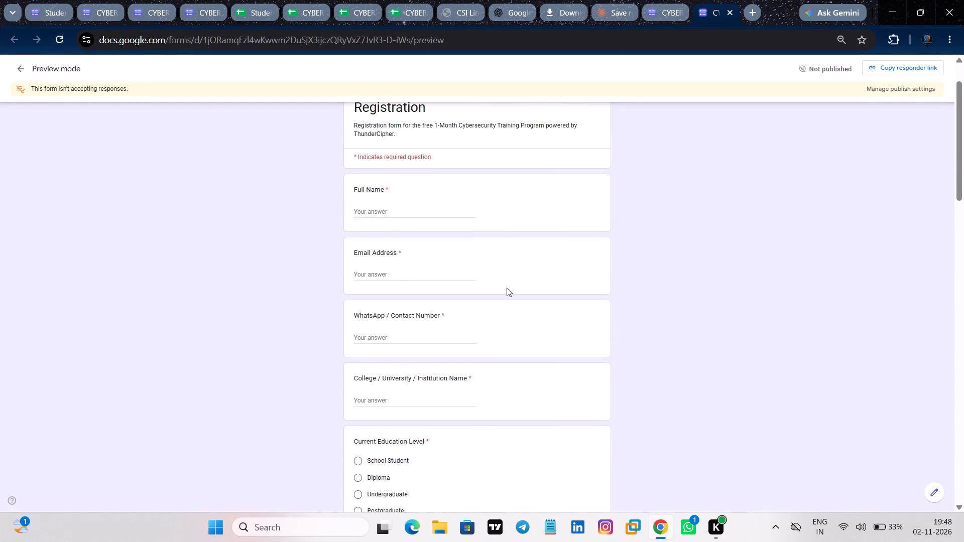
{"action": "scroll", "coordinate": [507, 288], "scroll_direction": "down", "scroll_amount": 6}
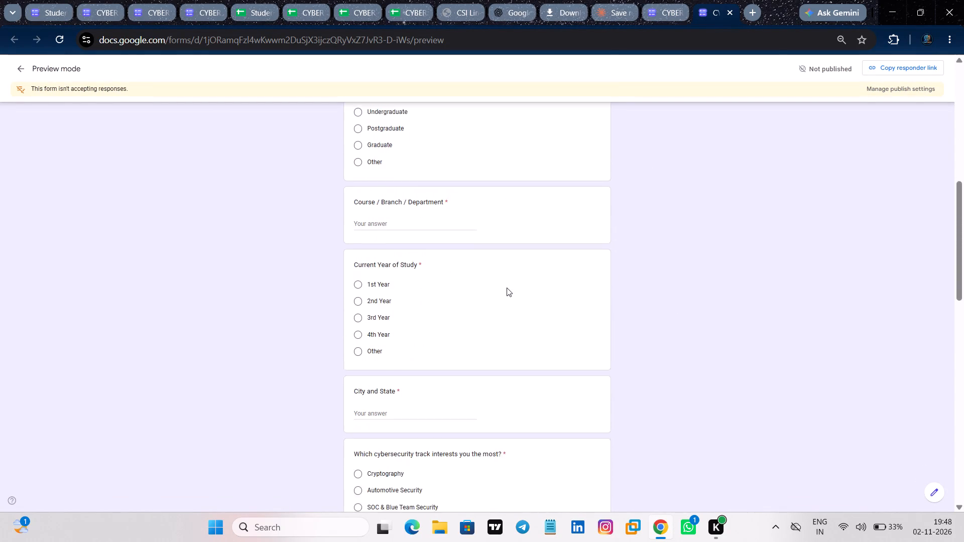
{"action": "scroll", "coordinate": [507, 288], "scroll_direction": "down", "scroll_amount": 2}
{"action": "left_click", "coordinate": [356, 196]}
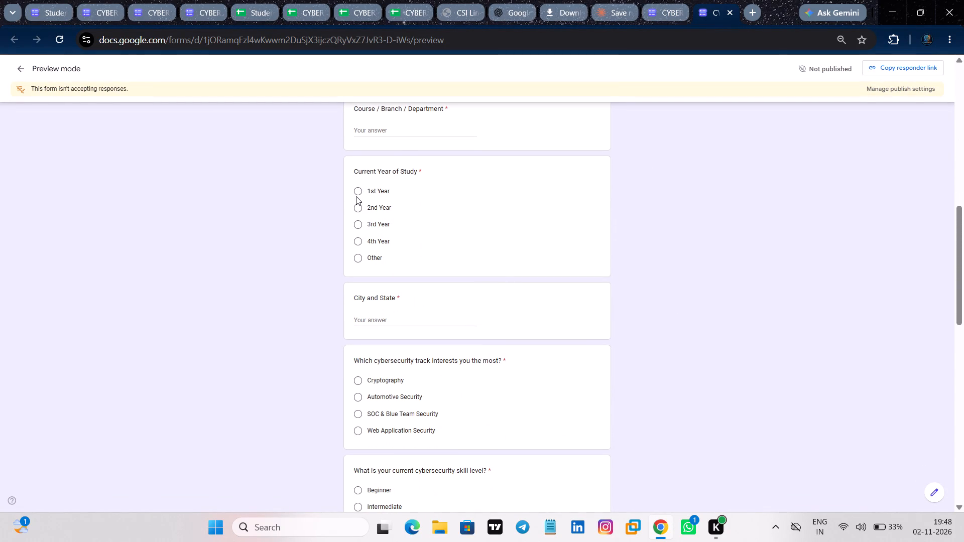
{"action": "left_click", "coordinate": [357, 193]}
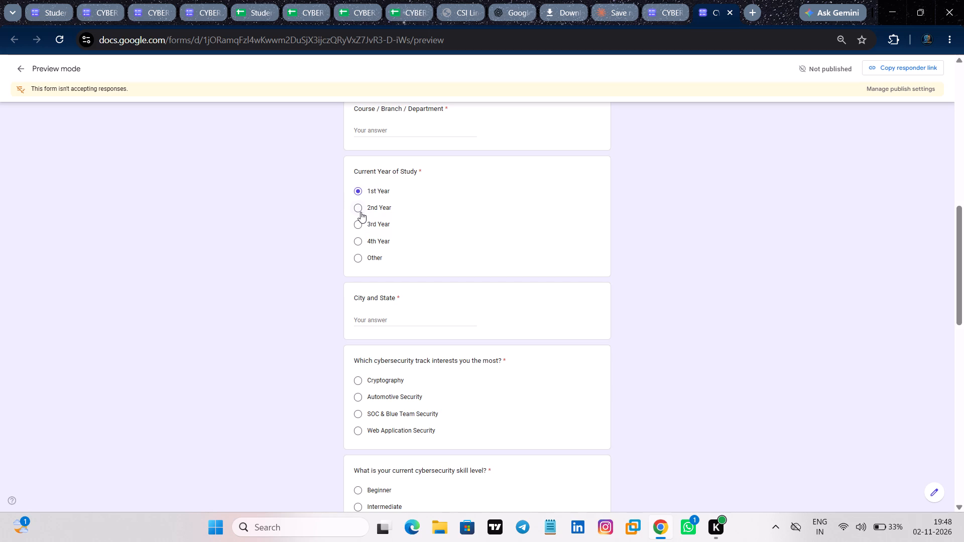
{"action": "left_click", "coordinate": [359, 210]}
{"action": "scroll", "coordinate": [405, 244], "scroll_direction": "down", "scroll_amount": 2}
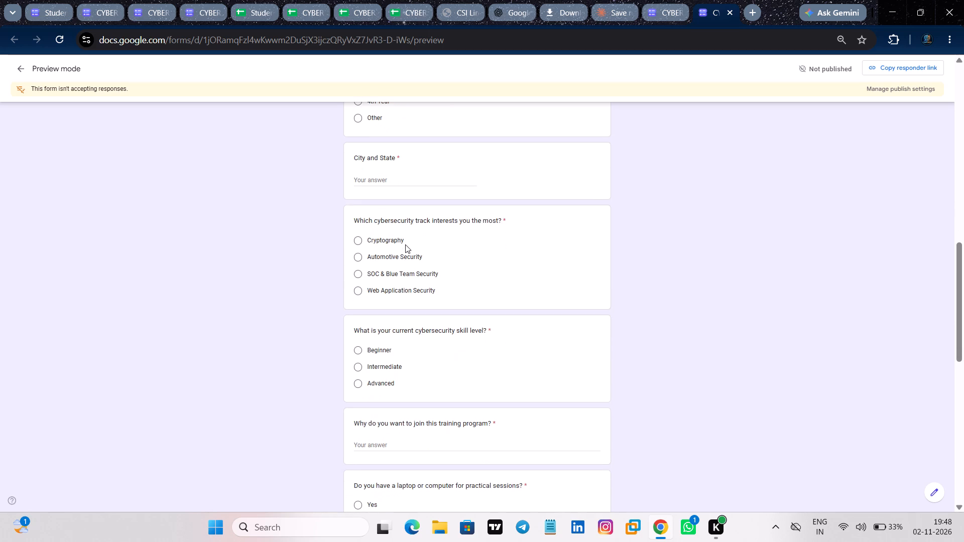
Review the form preview down to the final comments question and back to the title, checking the required markers.
{"action": "scroll", "coordinate": [405, 244], "scroll_direction": "down", "scroll_amount": 8}
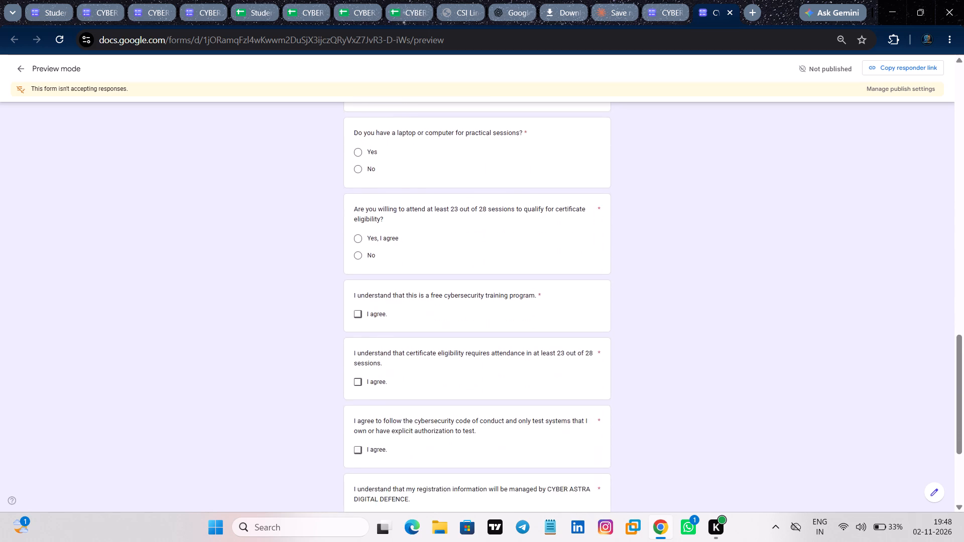
{"action": "scroll", "coordinate": [405, 244], "scroll_direction": "down", "scroll_amount": 3}
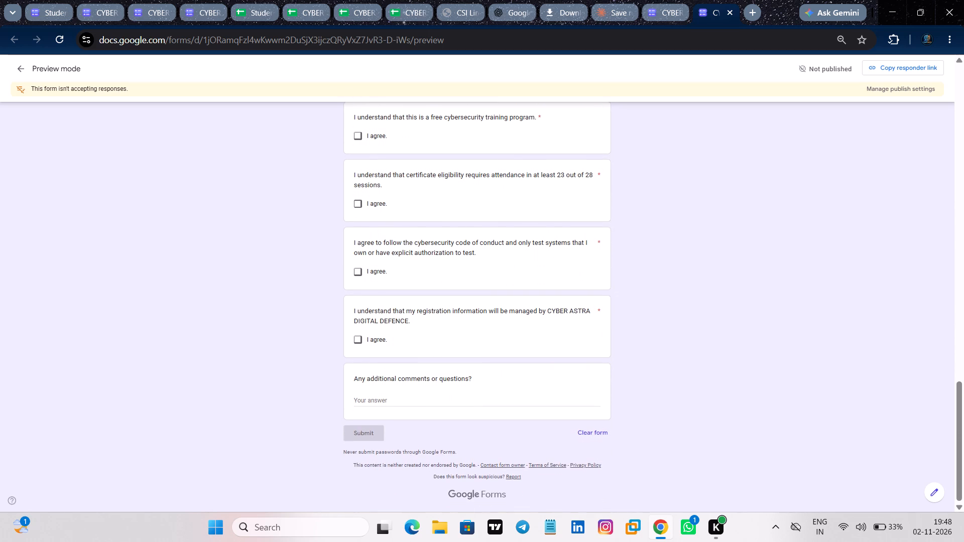
{"action": "scroll", "coordinate": [405, 244], "scroll_direction": "up", "scroll_amount": 18}
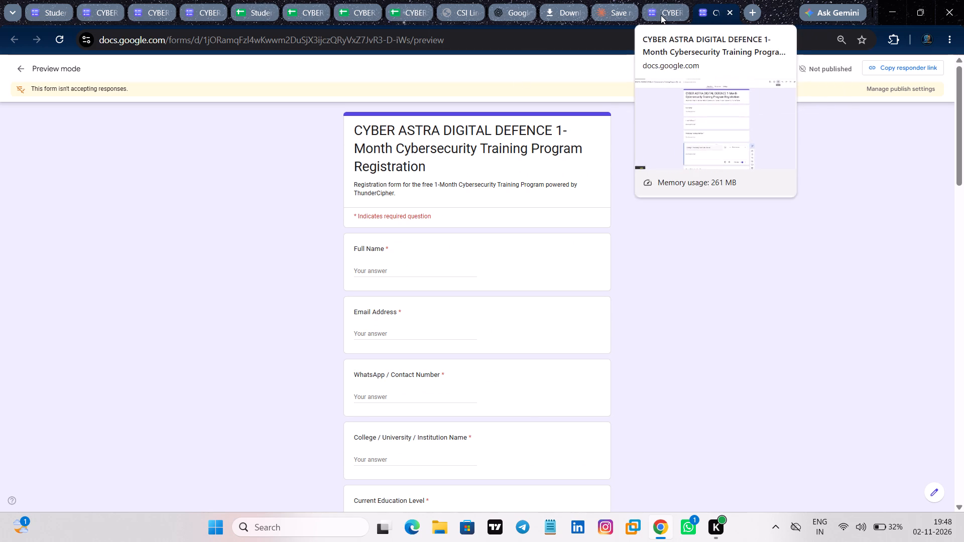
Move the training form editor's browser tab next to the other form tabs.
{"action": "left_click_drag", "start_coordinate": [659, 15], "coordinate": [266, 6]}
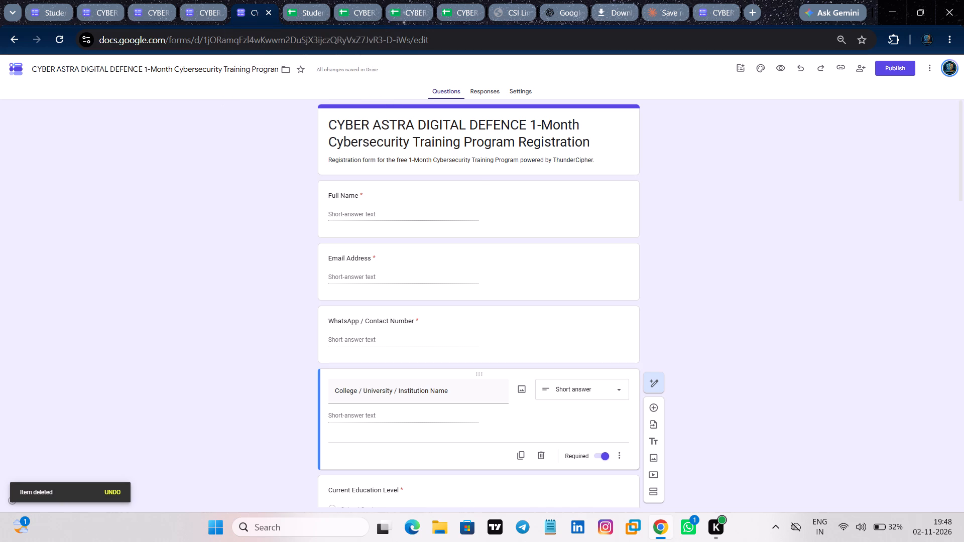
Open the form description for editing at the end of its existing text.
{"action": "left_click", "coordinate": [489, 145]}
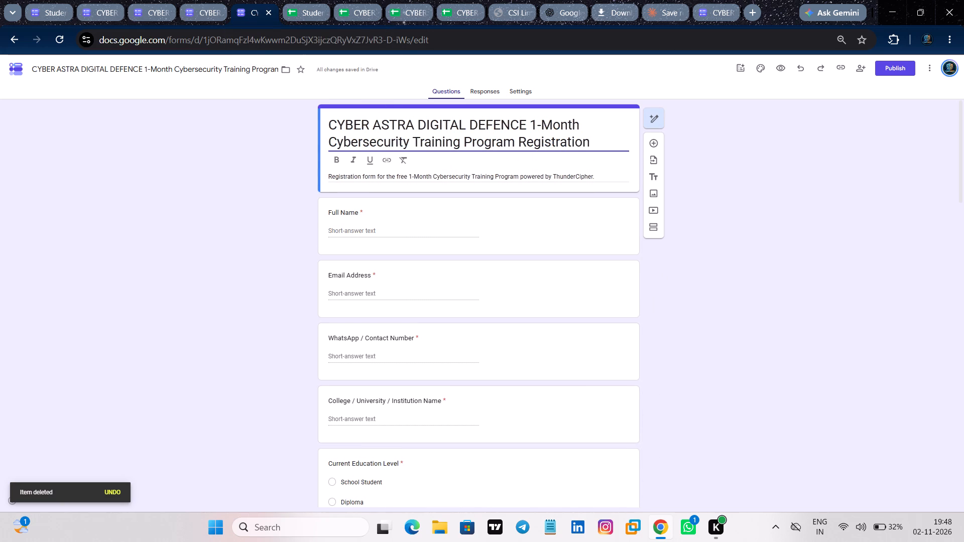
{"action": "left_click", "coordinate": [544, 177]}
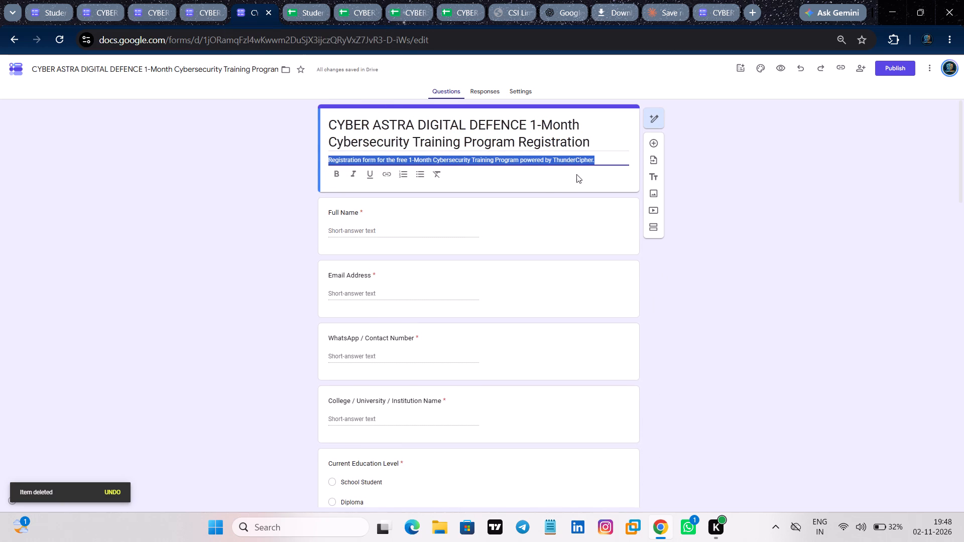
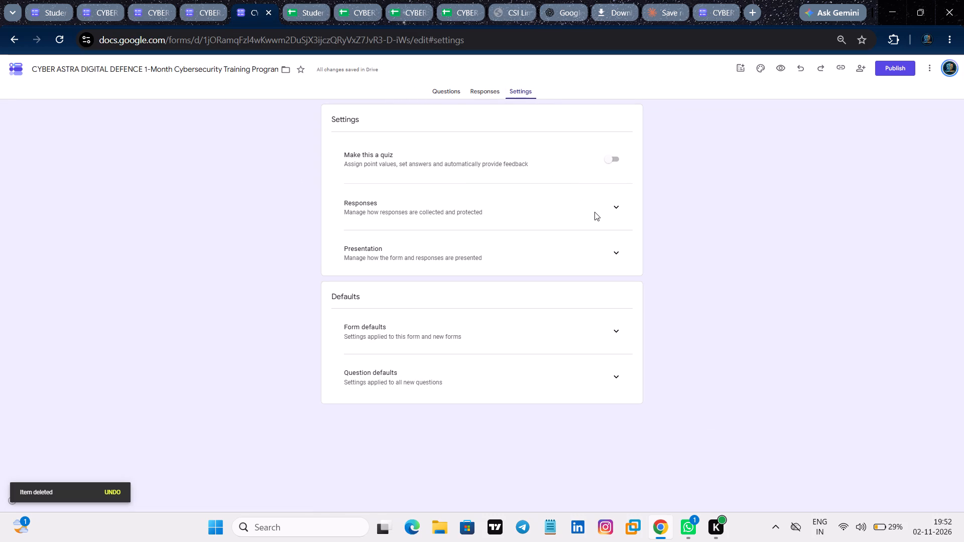
Configure the form's response settings to allow response editing, collect Verified email addresses and limit respondents to 1 response.
{"action": "left_click", "coordinate": [615, 208]}
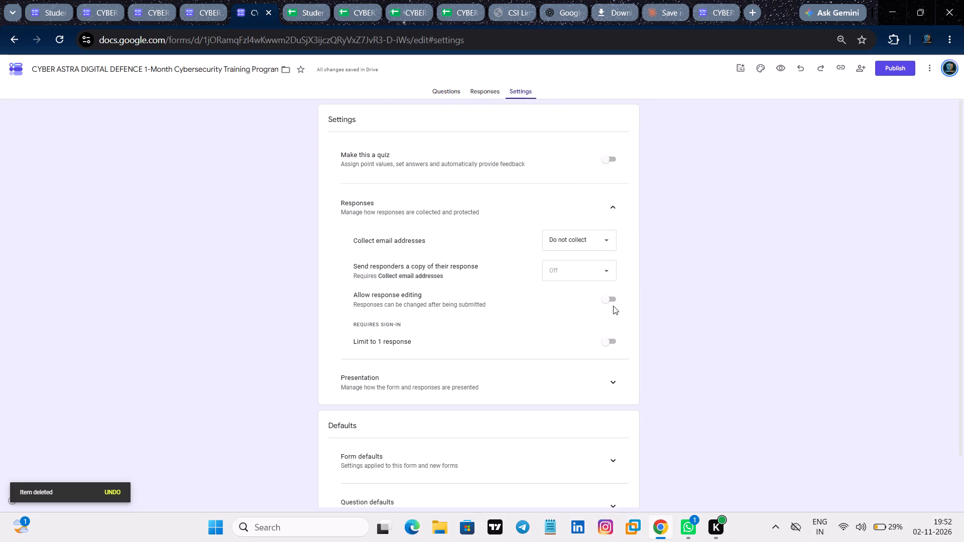
{"action": "left_click", "coordinate": [609, 297]}
{"action": "left_click", "coordinate": [599, 240]}
{"action": "left_click", "coordinate": [579, 264]}
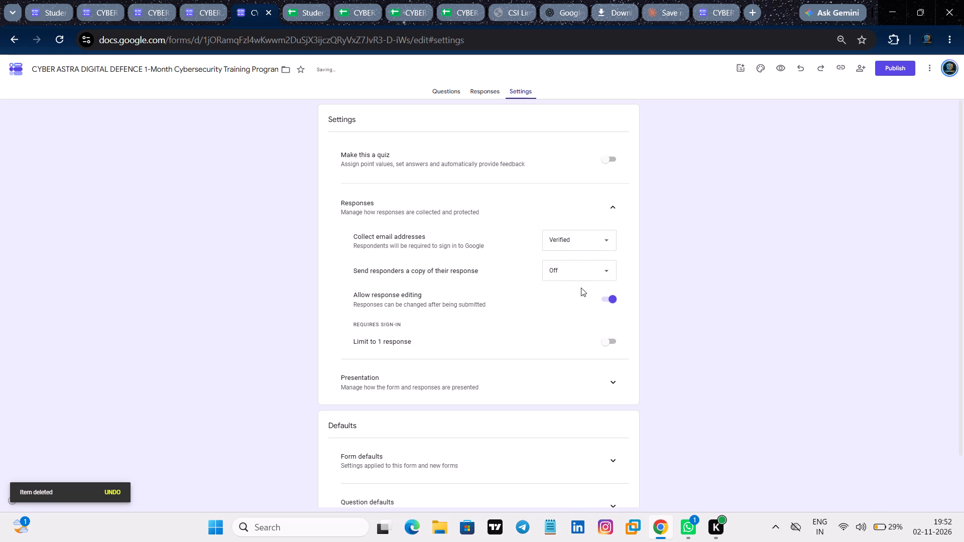
{"action": "left_click", "coordinate": [616, 341]}
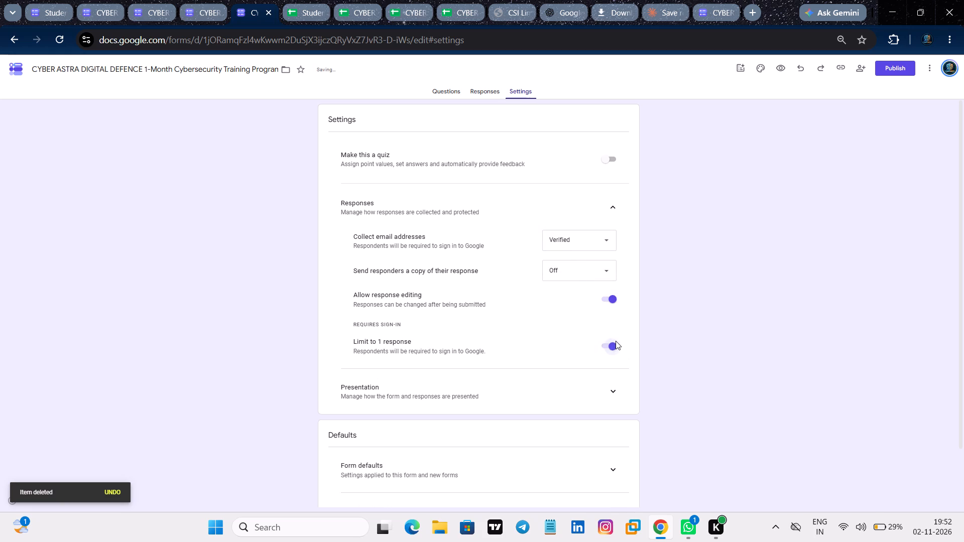
Set the confirmation message to the copied registration thank-you text with WhatsApp group and program details, save it and review it.
{"action": "scroll", "coordinate": [604, 353], "scroll_direction": "down", "scroll_amount": 2}
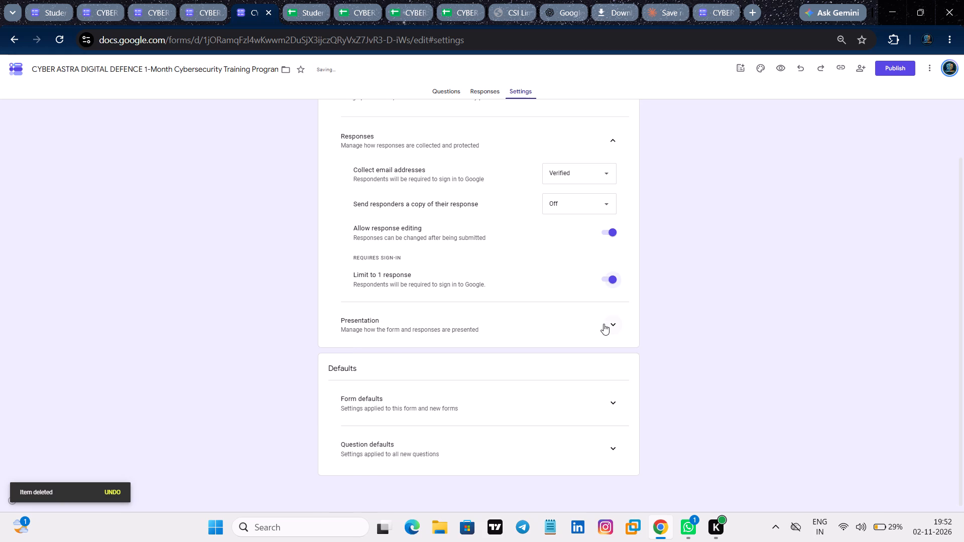
{"action": "left_click", "coordinate": [604, 324]}
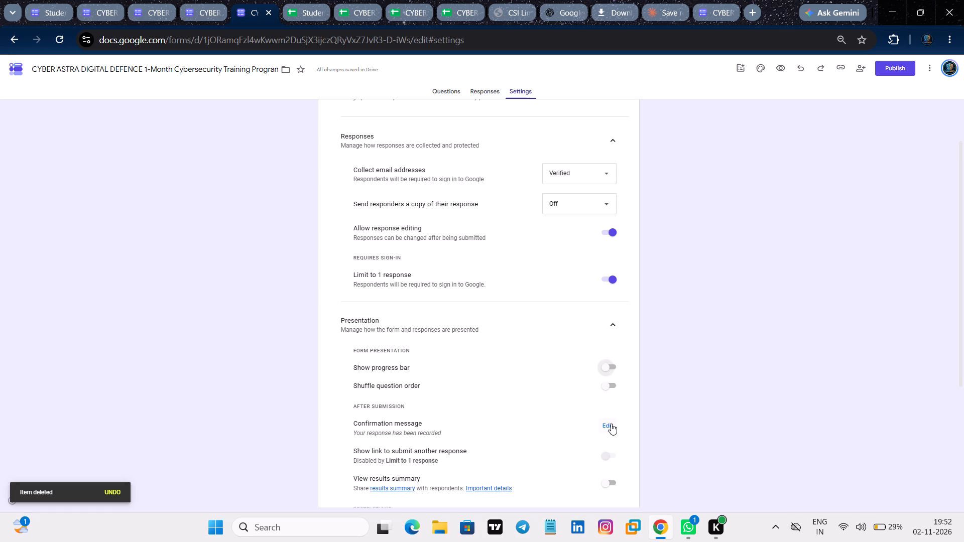
{"action": "left_click", "coordinate": [611, 424]}
{"action": "left_click", "coordinate": [535, 427]}
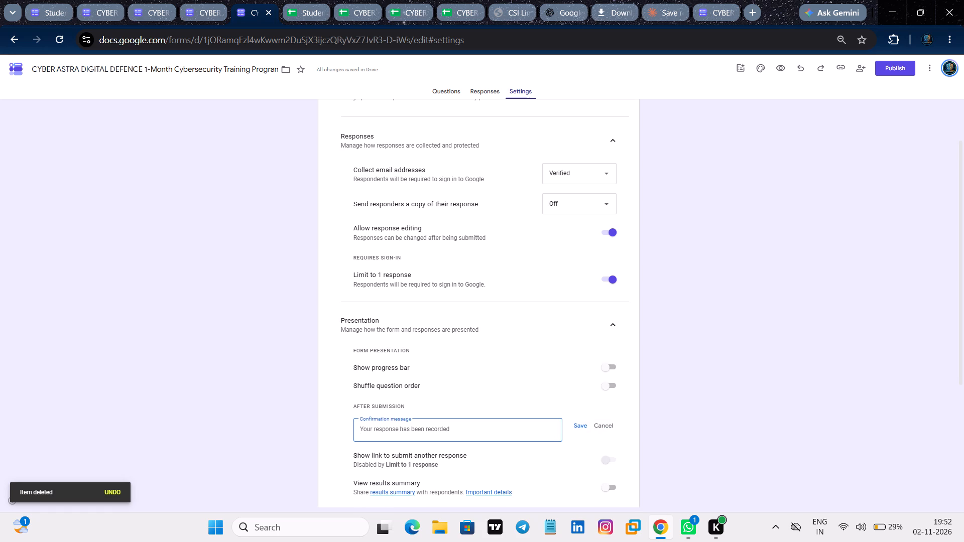
{"action": "key", "text": "ctrl+v"}
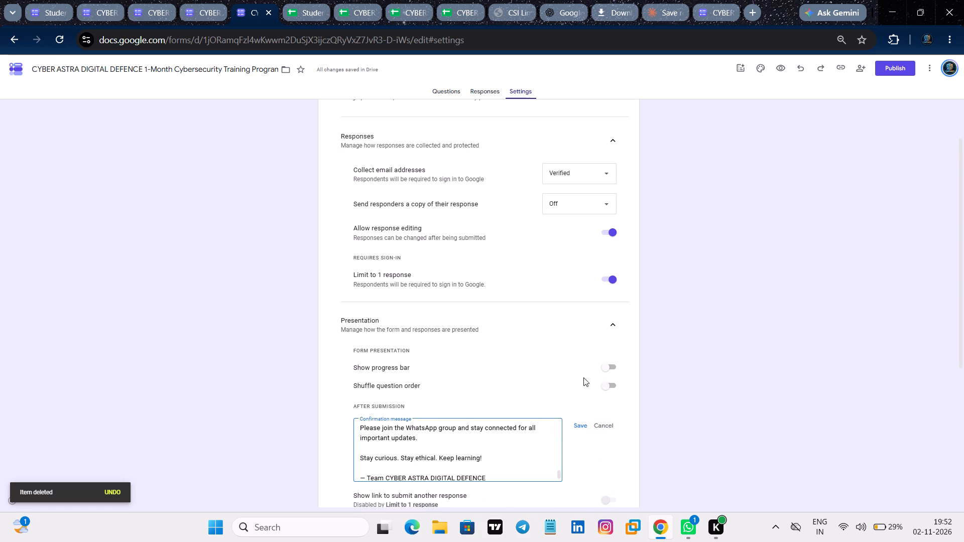
{"action": "left_click", "coordinate": [576, 428]}
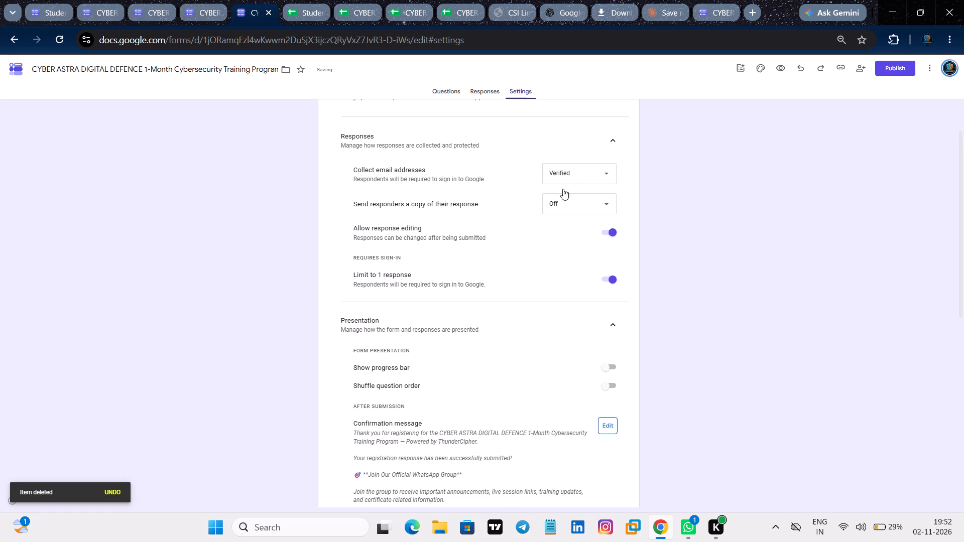
{"action": "scroll", "coordinate": [477, 371], "scroll_direction": "down", "scroll_amount": 5}
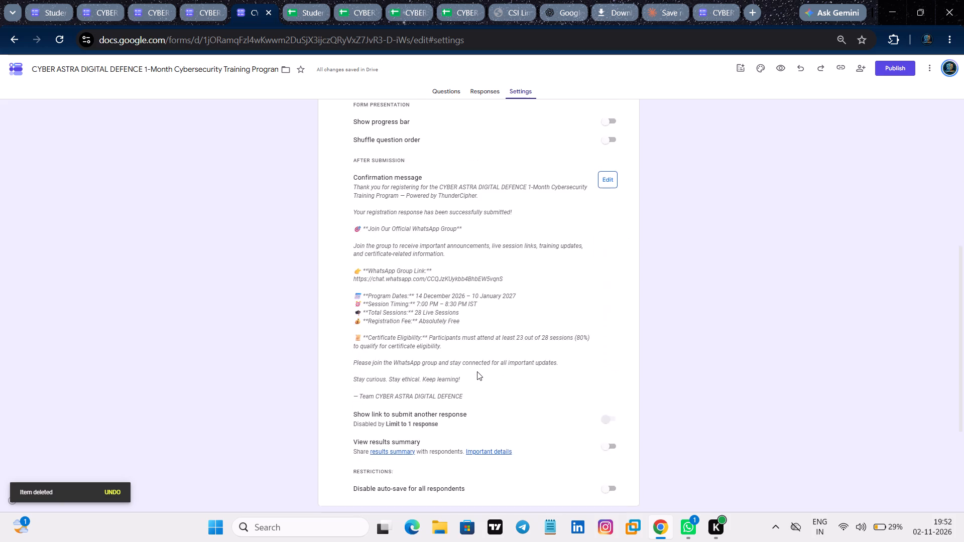
{"action": "scroll", "coordinate": [477, 371], "scroll_direction": "down", "scroll_amount": 3}
{"action": "scroll", "coordinate": [477, 371], "scroll_direction": "up", "scroll_amount": 11}
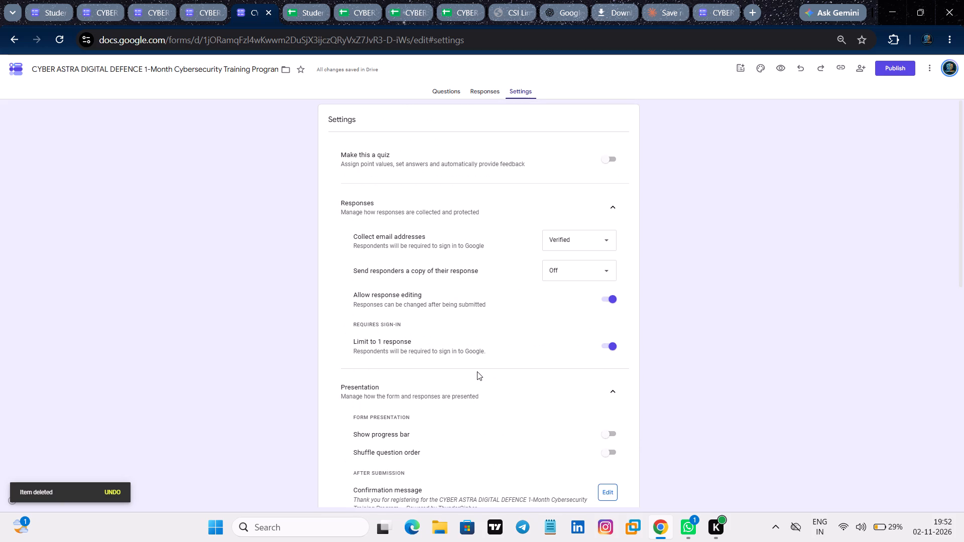
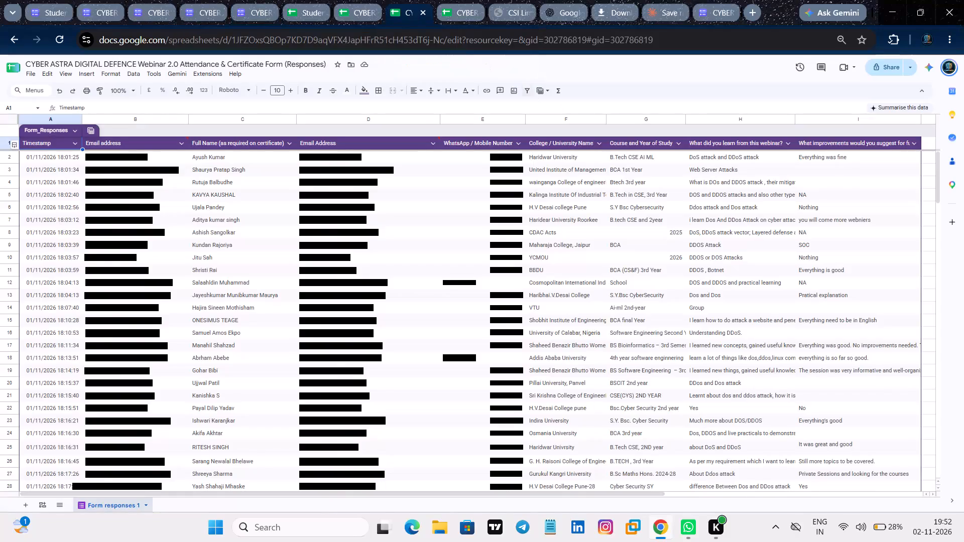
Share the Webinar 2.0 Attendance & Certificate Form responses spreadsheet with the copied email address as Editor, with notification on.
{"action": "left_click", "coordinate": [875, 63]}
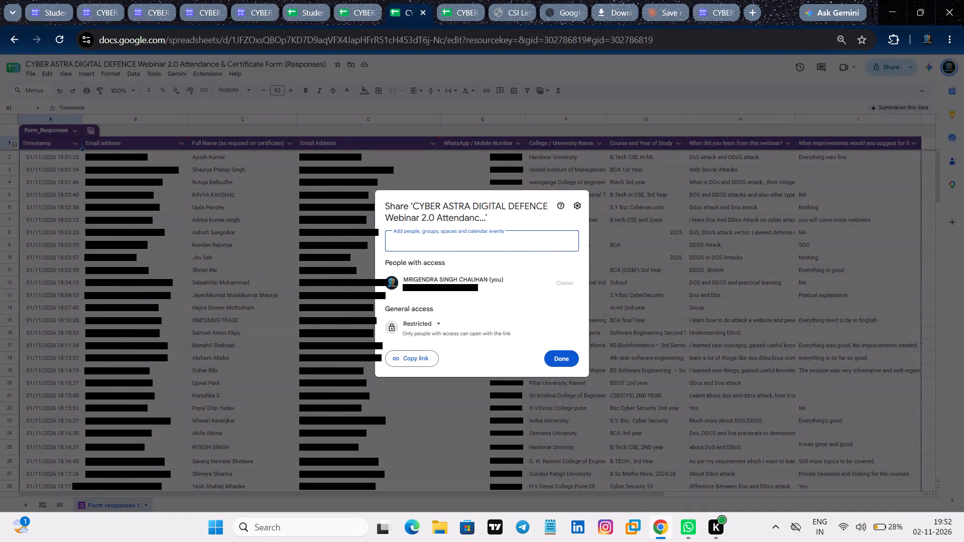
{"action": "key", "text": "ctrl+v"}
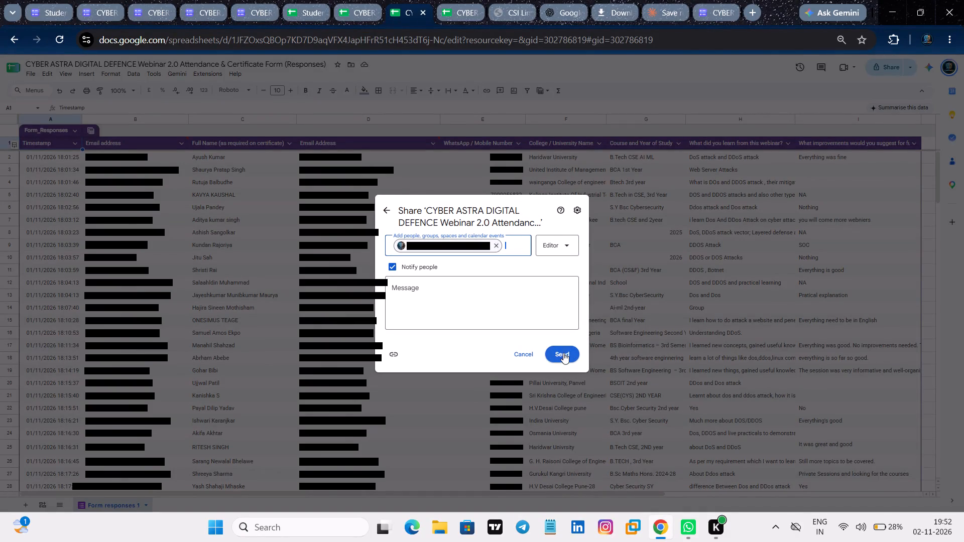
{"action": "left_click", "coordinate": [563, 353]}
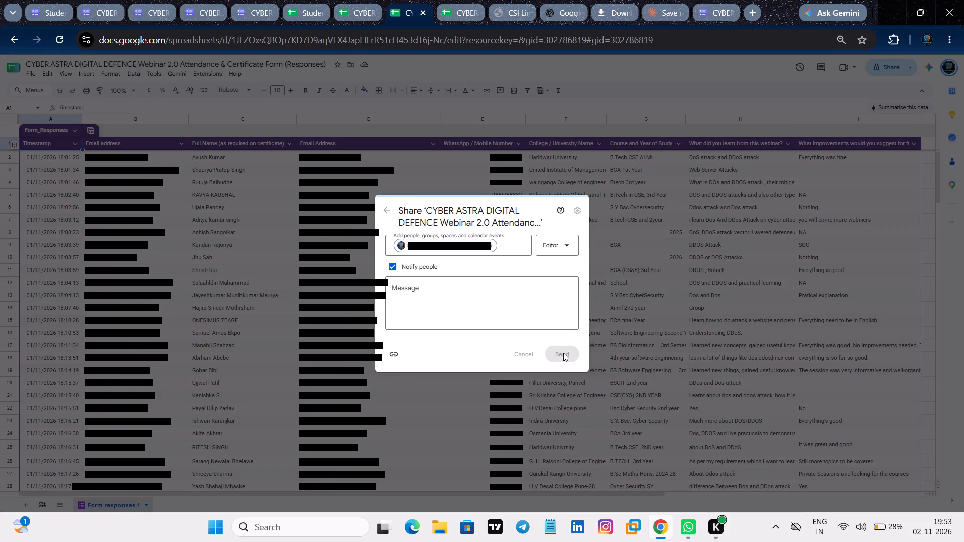
Switch to the CYBER ASTRA DIGITAL DEFENCE Webinar 2.1 Attendance & Certificate Form responses spreadsheet.
{"action": "left_click", "coordinate": [460, 6]}
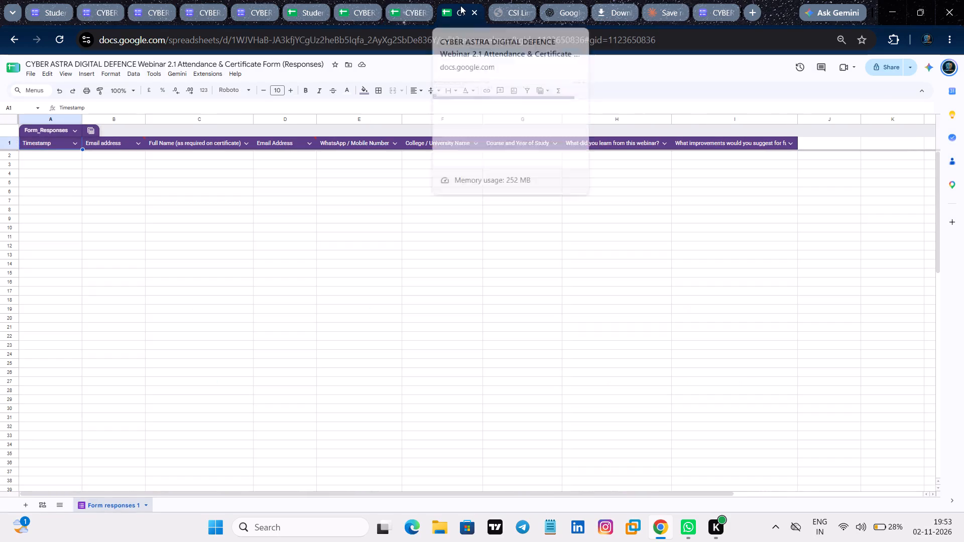
Open sharing for the Webinar 2.1 responses sheet and add the copied e-mail address as an editor, with notification on.
{"action": "left_click", "coordinate": [883, 67]}
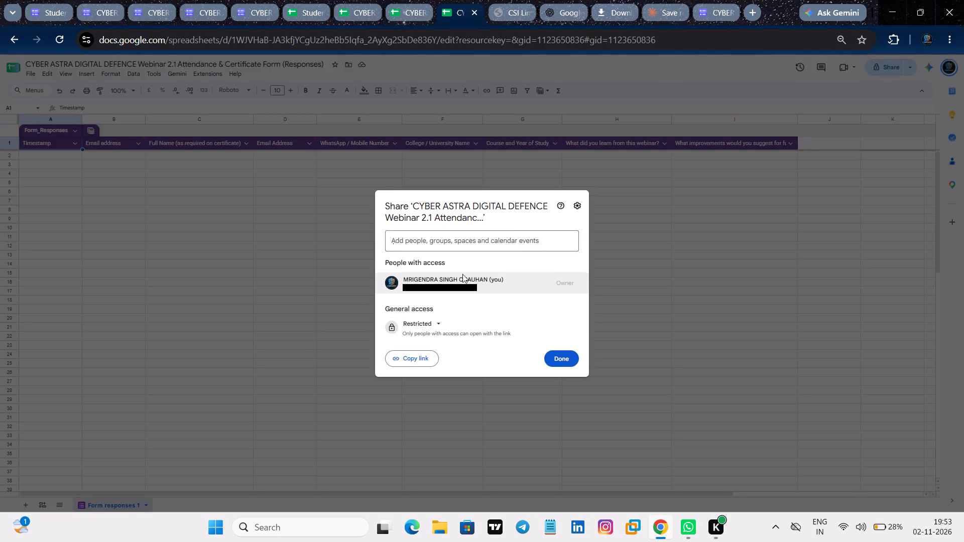
{"action": "key", "text": "ctrl+v"}
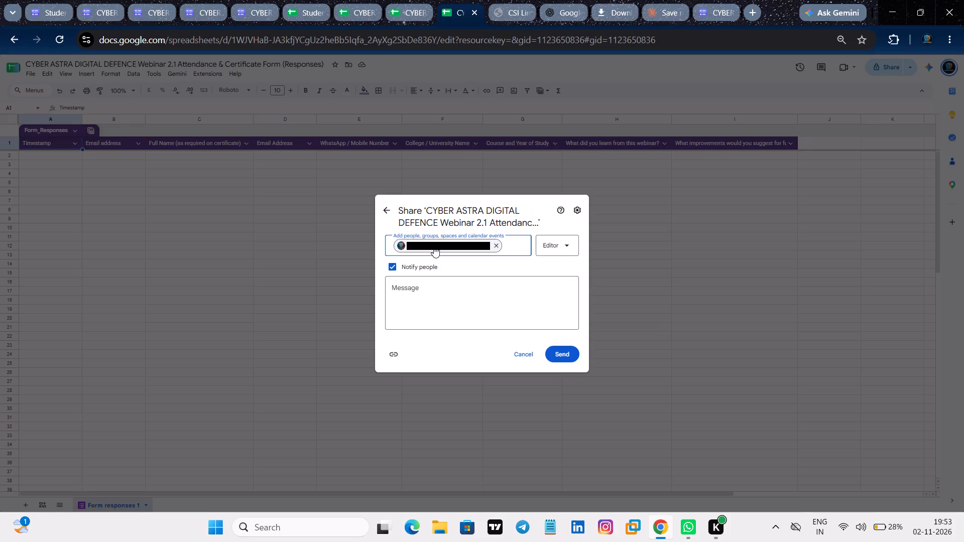
{"action": "key", "text": "Return"}
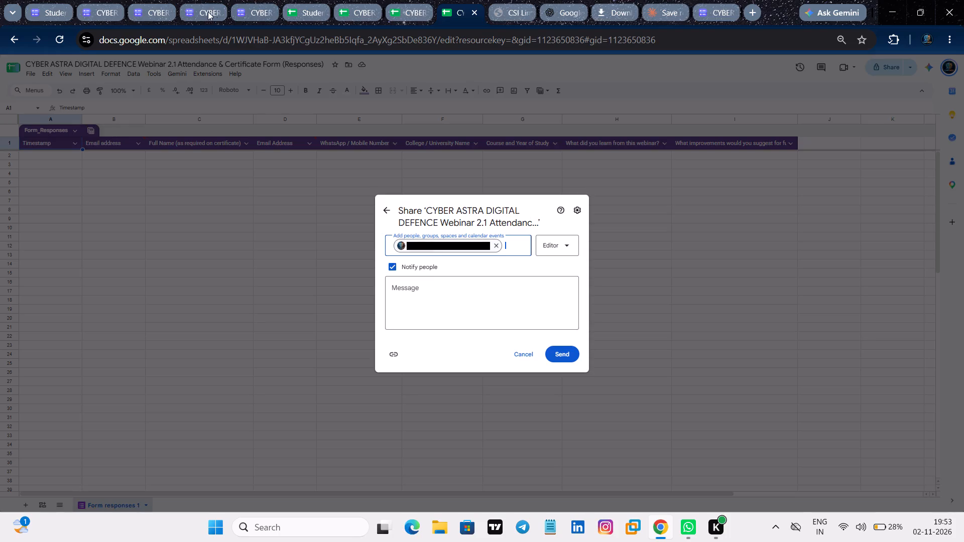
Switch to the Webinar 2.1 Attendance & Certificate form and publish it for anyone with the link.
{"action": "left_click", "coordinate": [200, 12]}
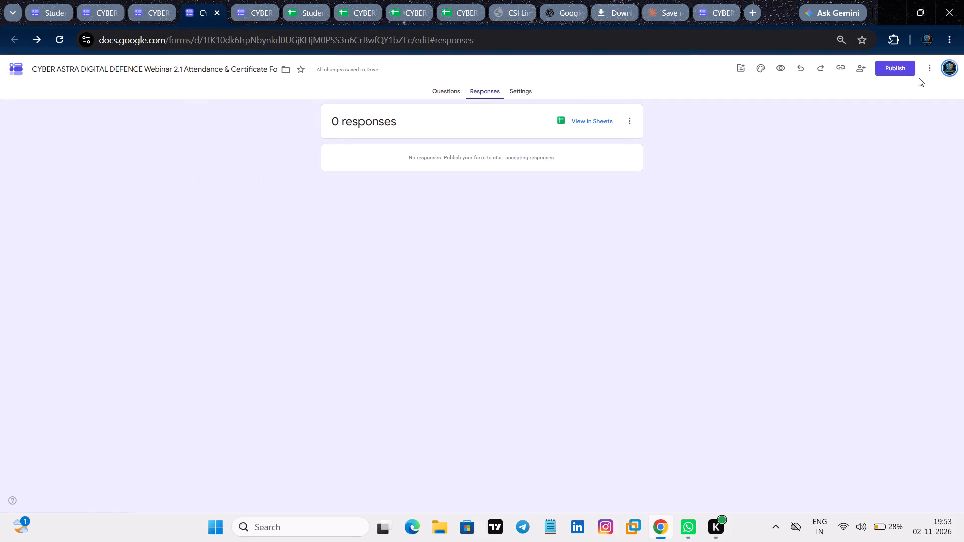
{"action": "left_click", "coordinate": [900, 70]}
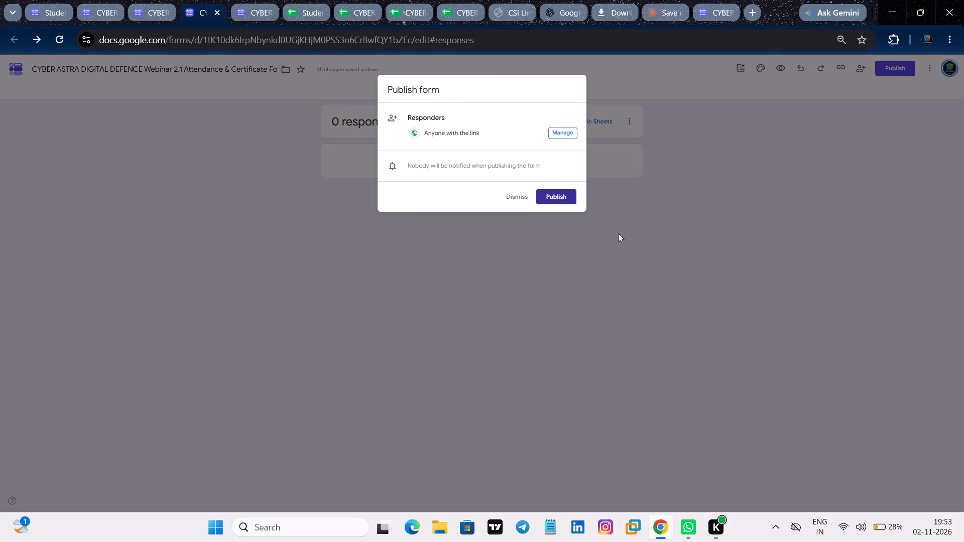
{"action": "left_click", "coordinate": [555, 197]}
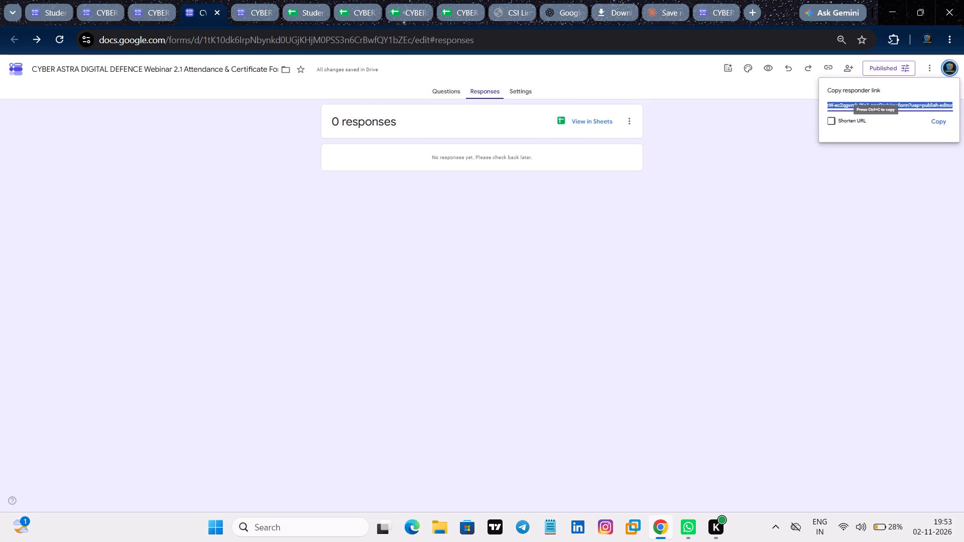
Copy the published form's full responder link without shortening the URL.
{"action": "double_click", "coordinate": [939, 126]}
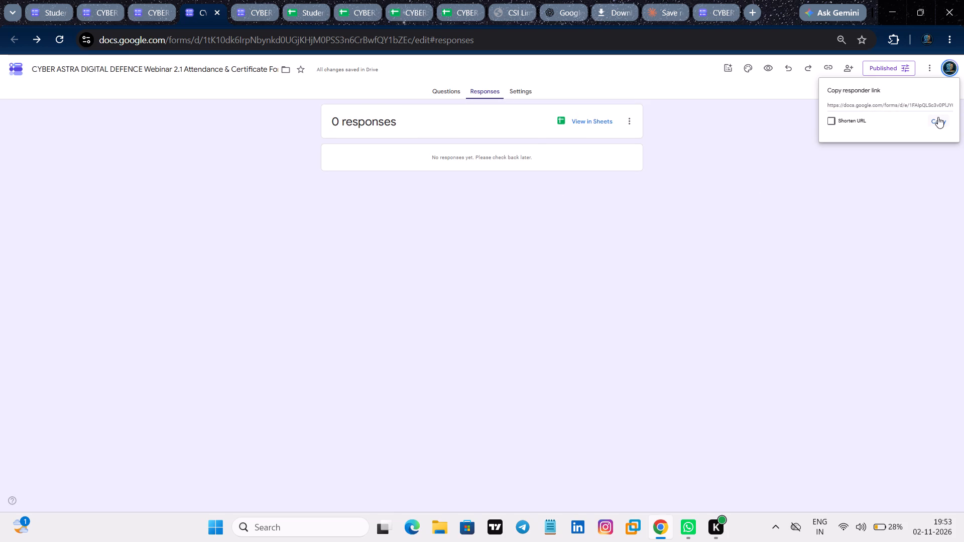
{"action": "double_click", "coordinate": [939, 122]}
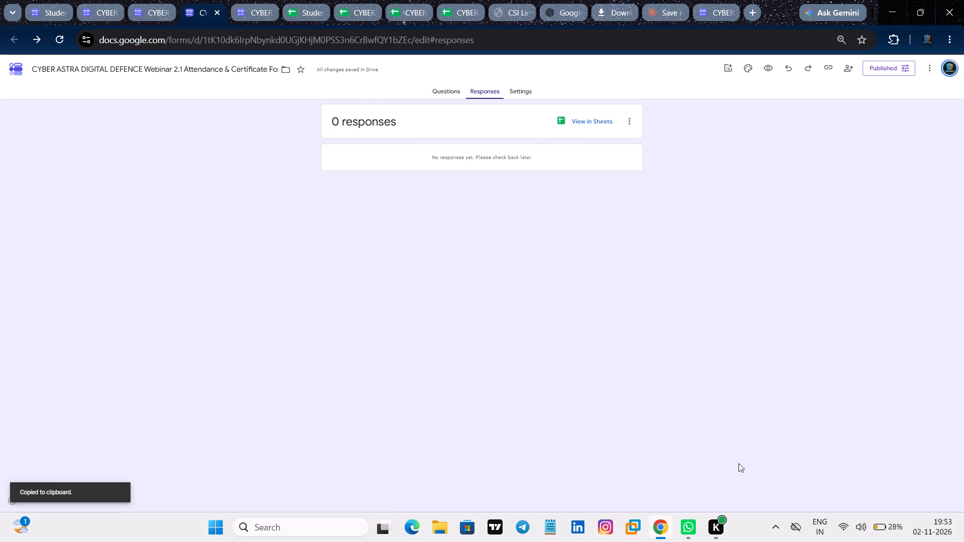
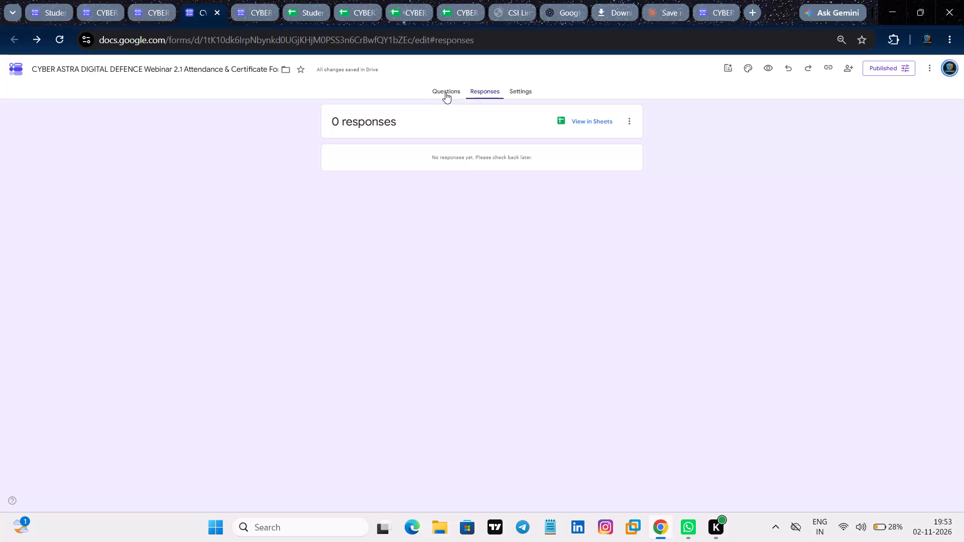
In the Webinar 2.1 form's presentation settings, change the webinar number in the confirmation message to 2.1 and save it.
{"action": "left_click", "coordinate": [445, 92]}
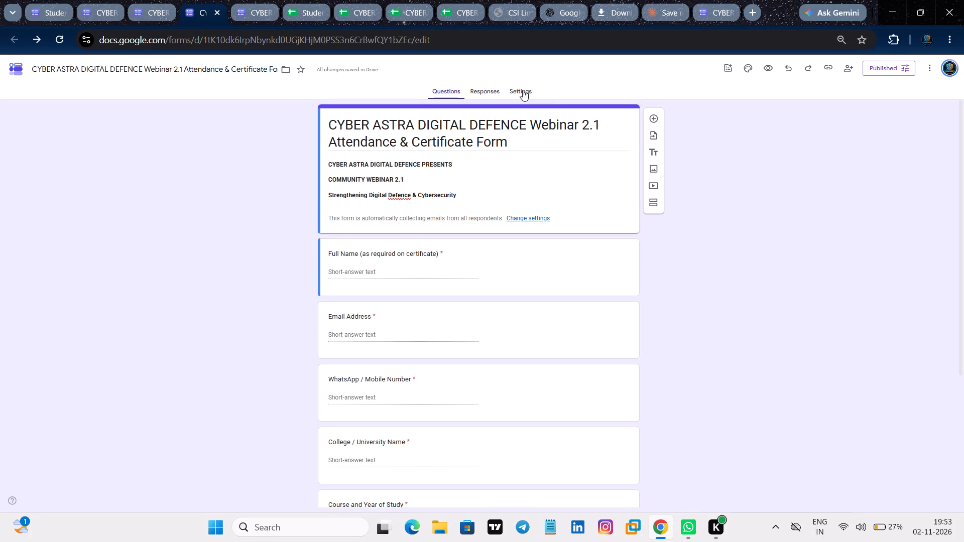
{"action": "left_click", "coordinate": [523, 89]}
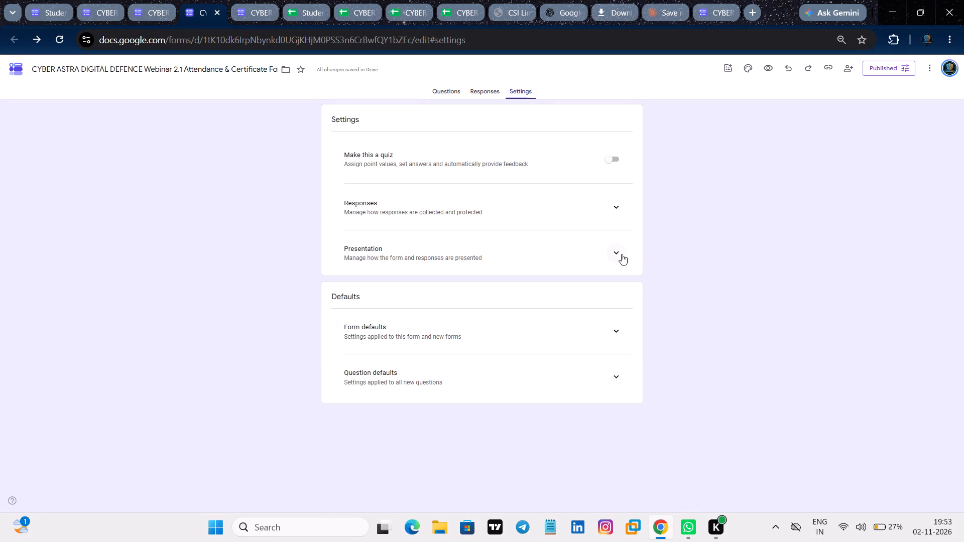
{"action": "left_click", "coordinate": [620, 254]}
{"action": "scroll", "coordinate": [494, 371], "scroll_direction": "down", "scroll_amount": 1}
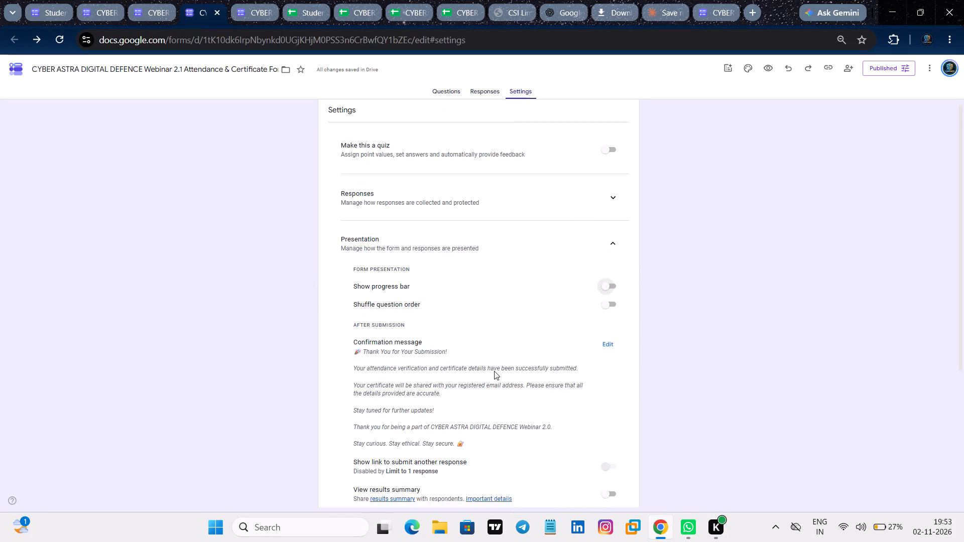
{"action": "scroll", "coordinate": [494, 371], "scroll_direction": "down", "scroll_amount": 1}
{"action": "left_click", "coordinate": [607, 323]}
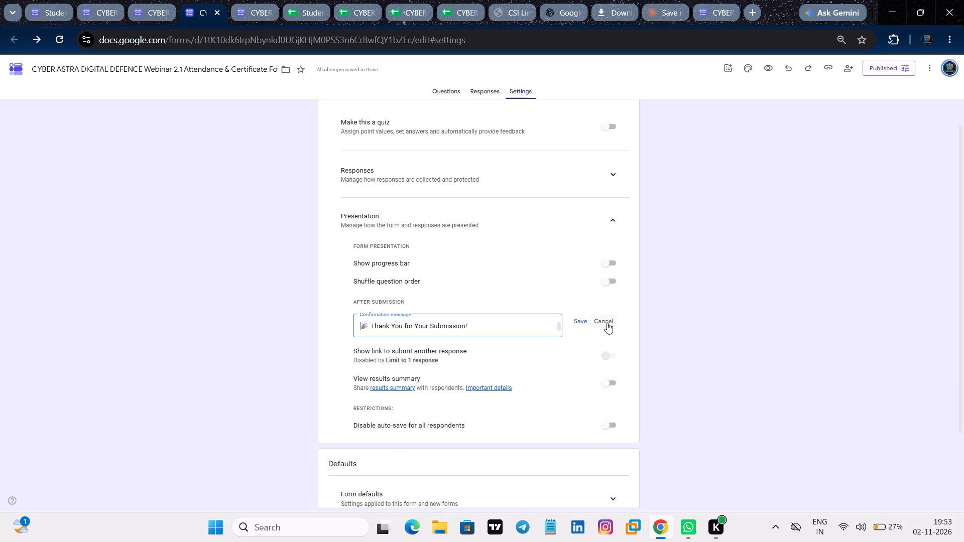
{"action": "left_click", "coordinate": [475, 322]}
{"action": "key", "text": "Up"}
{"action": "key", "text": "Up"}
{"action": "key", "text": "Up"}
{"action": "key", "text": "Up"}
{"action": "key", "text": "Up"}
{"action": "key", "text": "Up"}
{"action": "key", "text": "Down"}
{"action": "key", "text": "Down"}
{"action": "key", "text": "Down"}
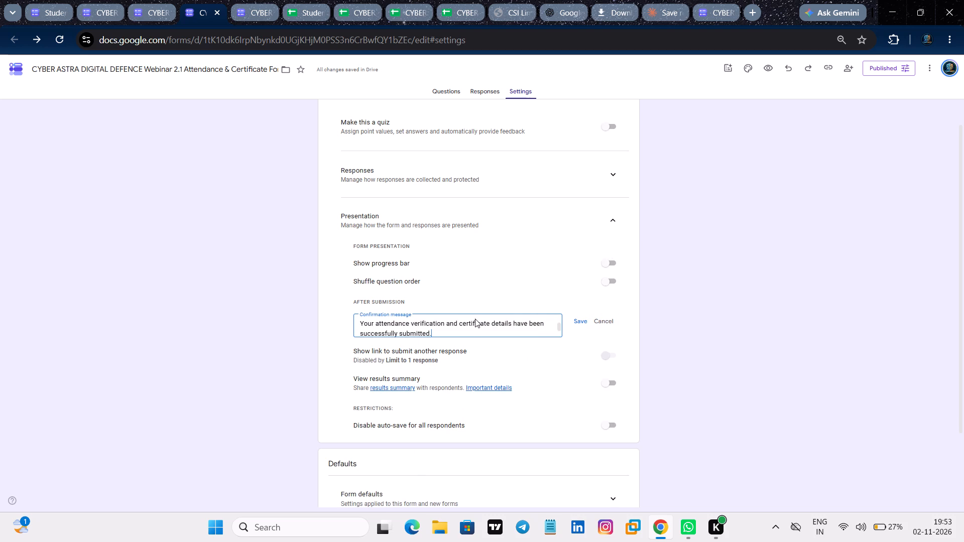
{"action": "key", "text": "Down"}
{"action": "key", "text": "Down"}
{"action": "key", "text": "Down"}
{"action": "key", "text": "Down"}
{"action": "key", "text": "Down"}
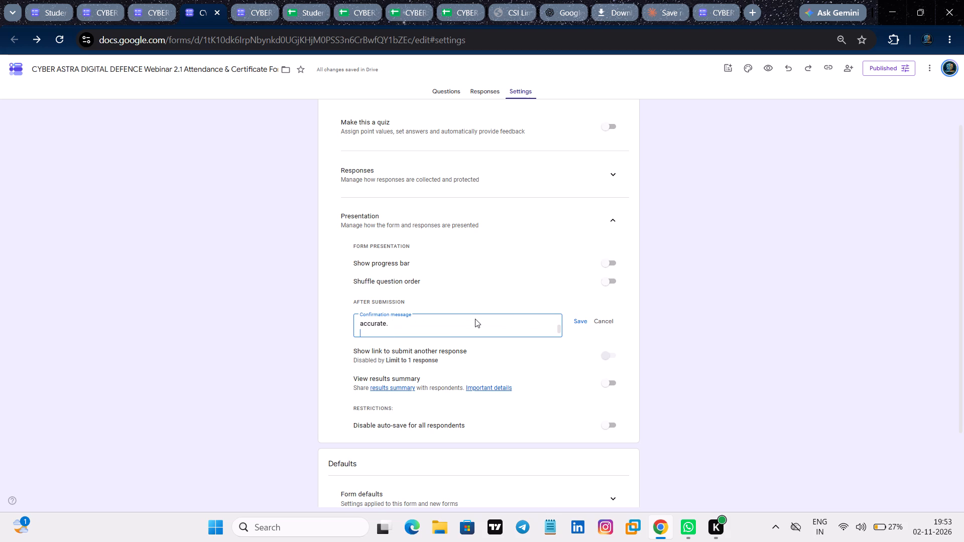
{"action": "key", "text": "Down"}
{"action": "key", "text": "Down"}
{"action": "key", "text": "Down"}
{"action": "key", "text": "Down"}
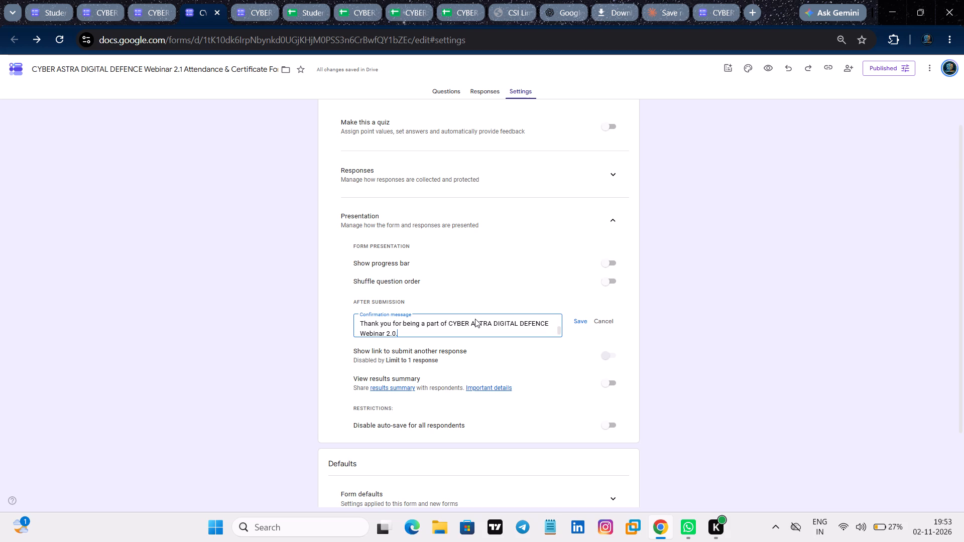
{"action": "key", "text": "Left"}
{"action": "key", "text": "BackSpace"}
{"action": "key", "text": "1"}
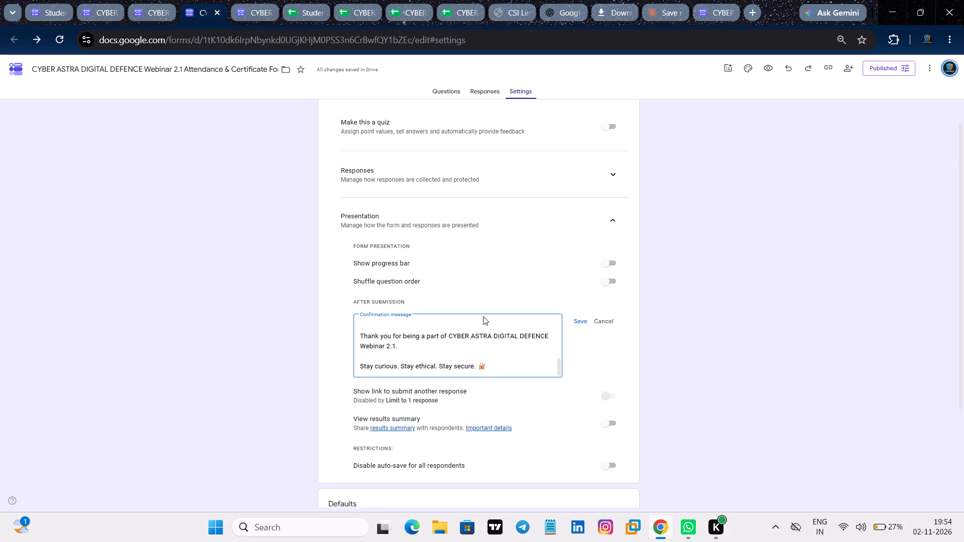
{"action": "left_click", "coordinate": [582, 323]}
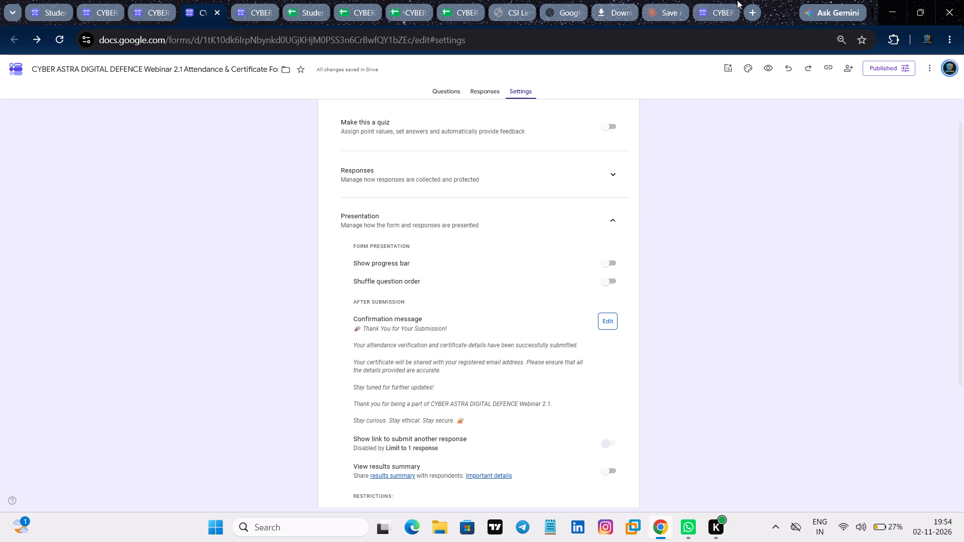
{"action": "left_click", "coordinate": [709, 1]}
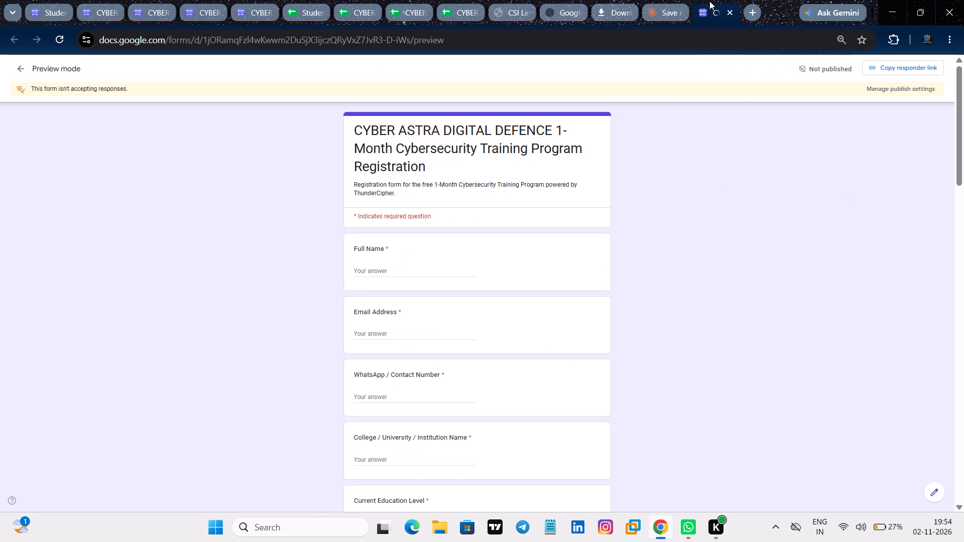
{"action": "scroll", "coordinate": [575, 286], "scroll_direction": "up", "scroll_amount": 3}
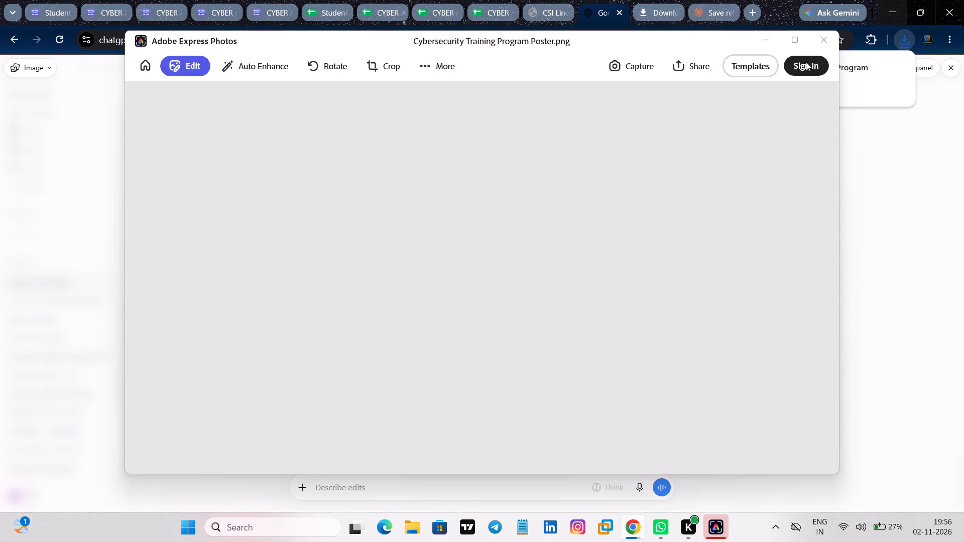
{"action": "left_click", "coordinate": [820, 44]}
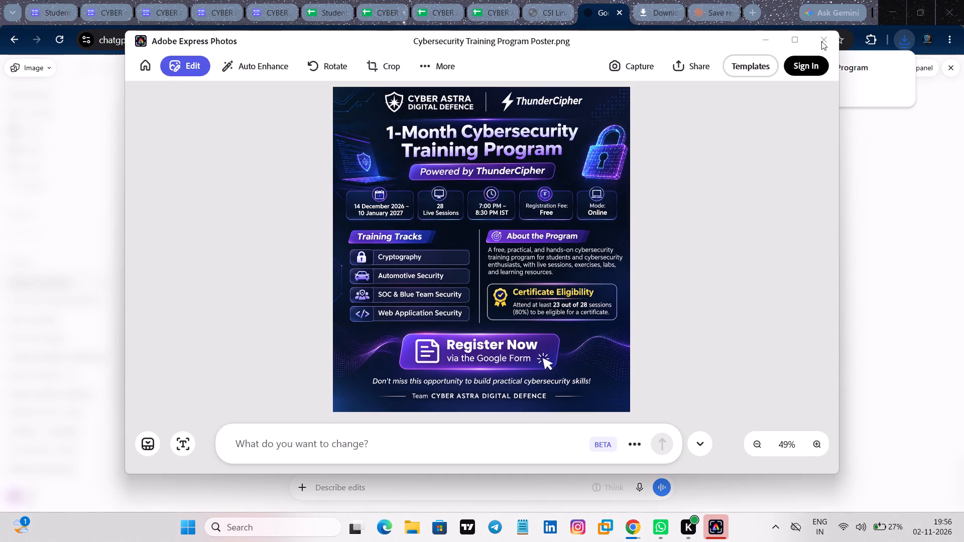
{"action": "double_click", "coordinate": [824, 37]}
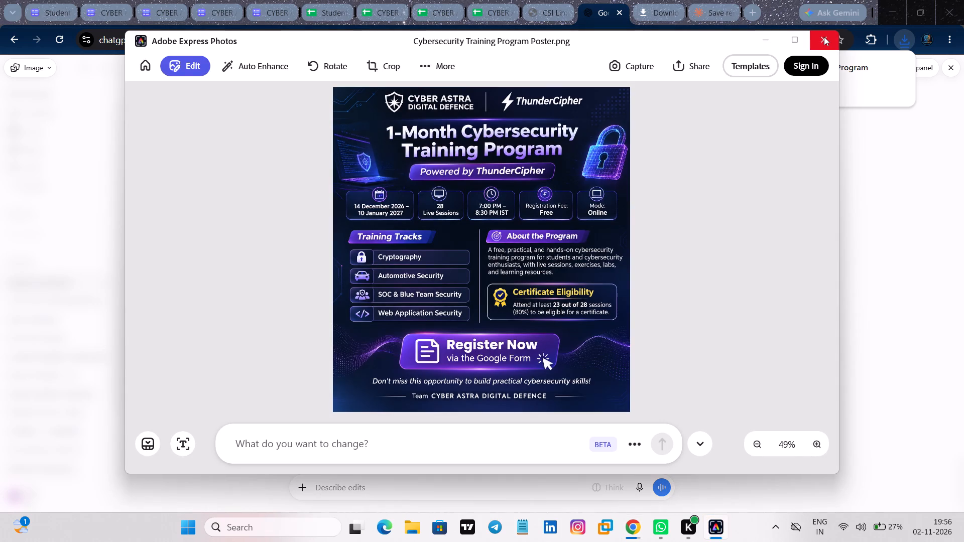
Close the poster viewer and add a blank line at the end of the 1-Month Cybersecurity Training Program form's description.
{"action": "left_click", "coordinate": [824, 37]}
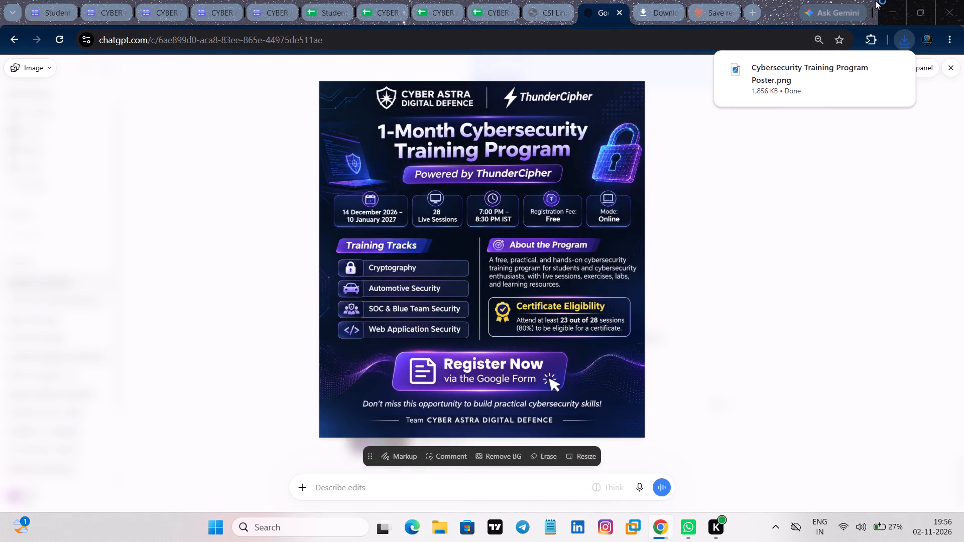
{"action": "left_click", "coordinate": [275, 10]}
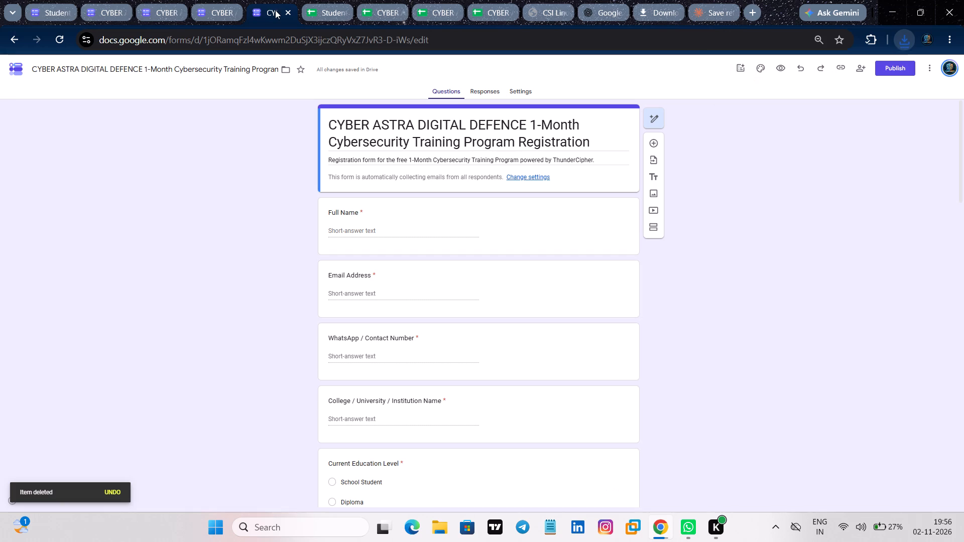
{"action": "left_click", "coordinate": [607, 159]}
{"action": "left_click", "coordinate": [607, 159]}
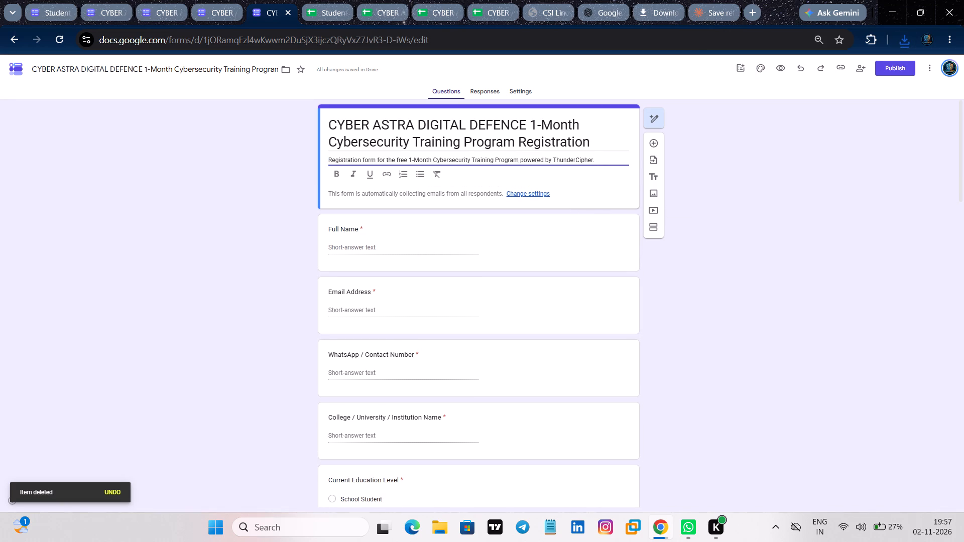
{"action": "key", "text": "Return"}
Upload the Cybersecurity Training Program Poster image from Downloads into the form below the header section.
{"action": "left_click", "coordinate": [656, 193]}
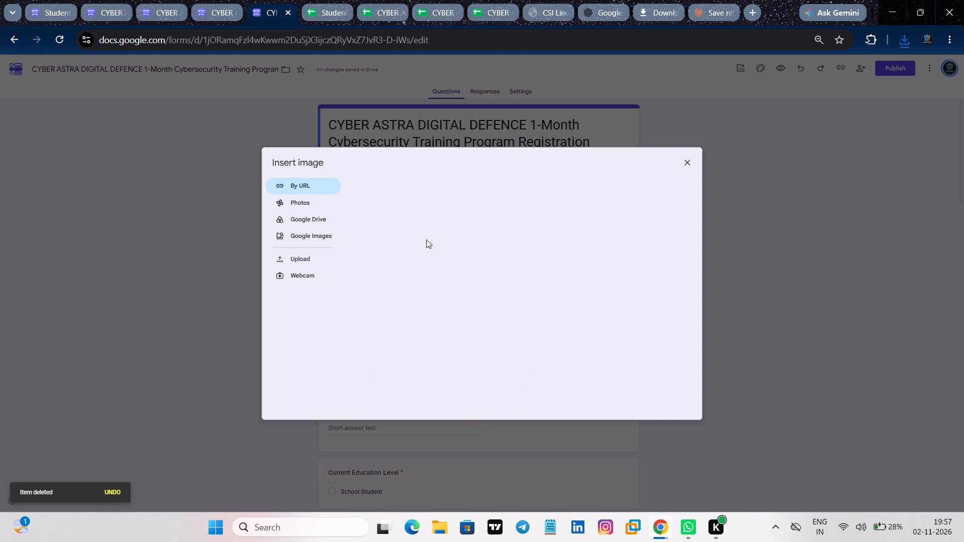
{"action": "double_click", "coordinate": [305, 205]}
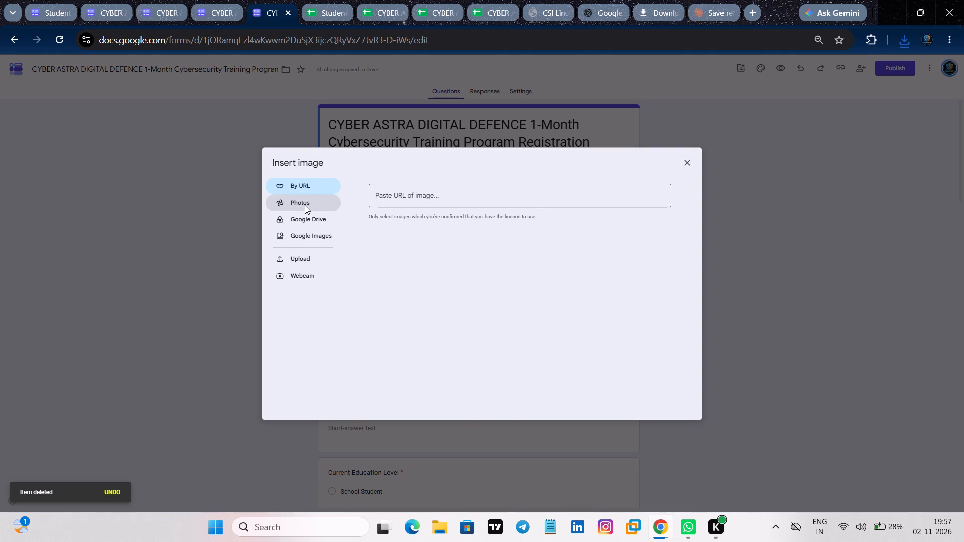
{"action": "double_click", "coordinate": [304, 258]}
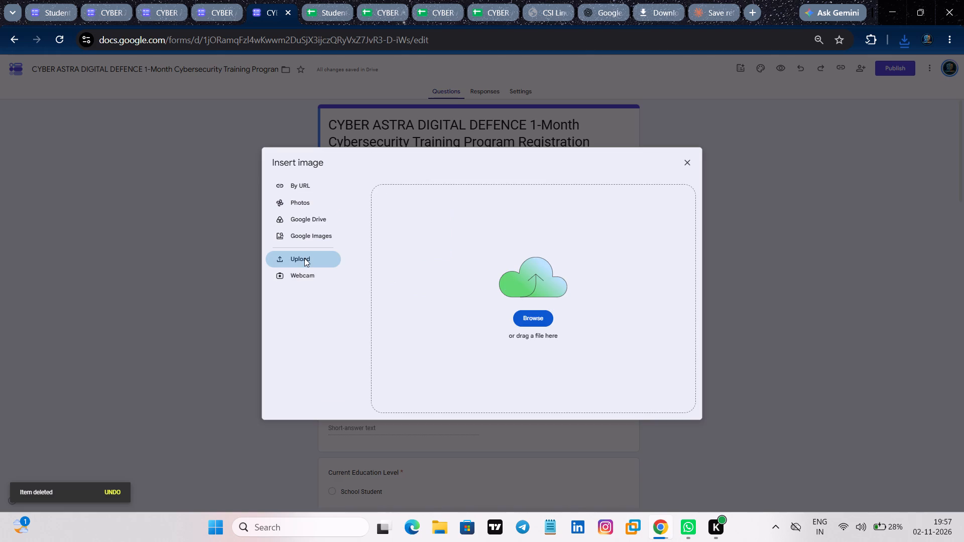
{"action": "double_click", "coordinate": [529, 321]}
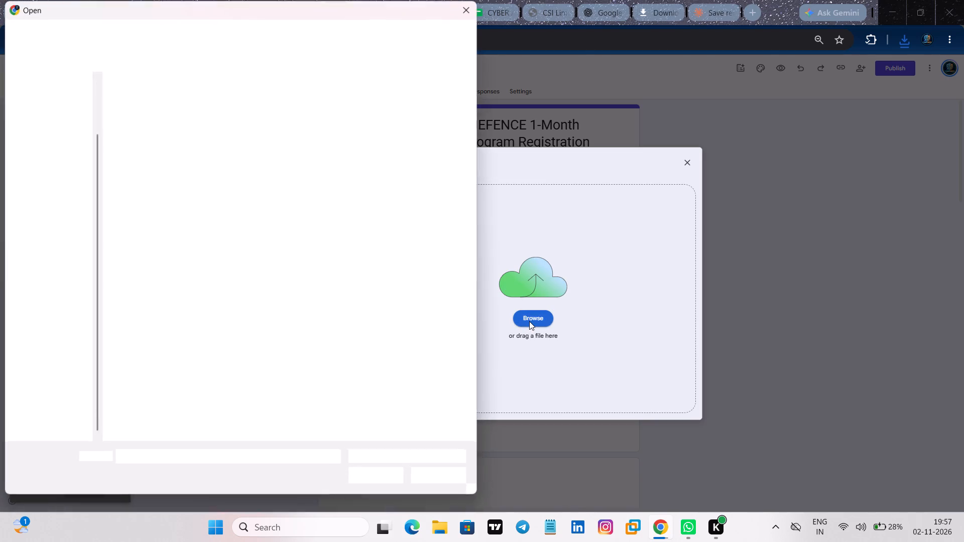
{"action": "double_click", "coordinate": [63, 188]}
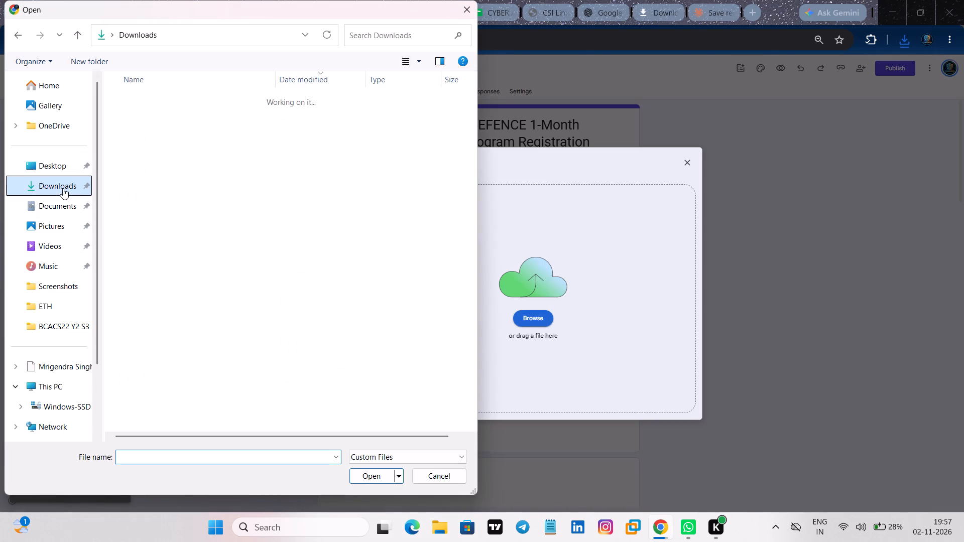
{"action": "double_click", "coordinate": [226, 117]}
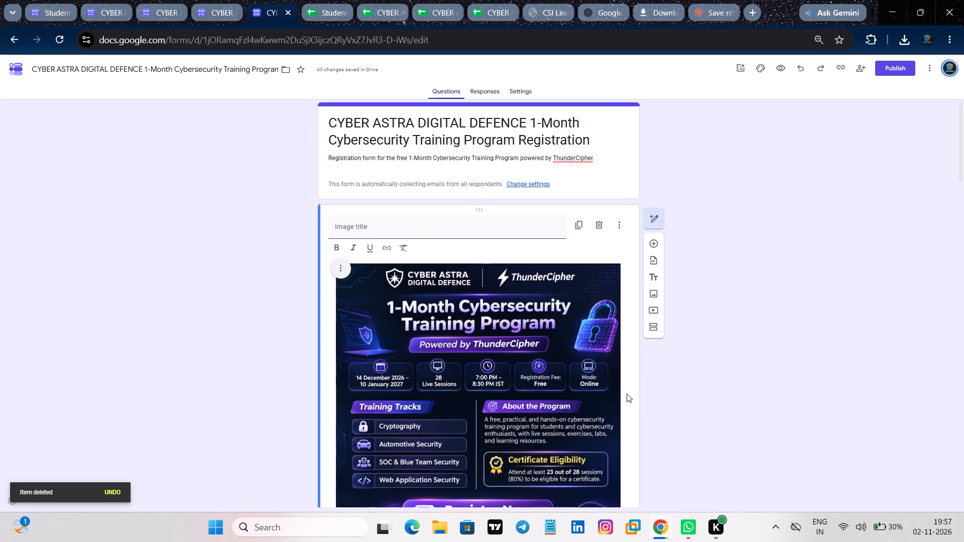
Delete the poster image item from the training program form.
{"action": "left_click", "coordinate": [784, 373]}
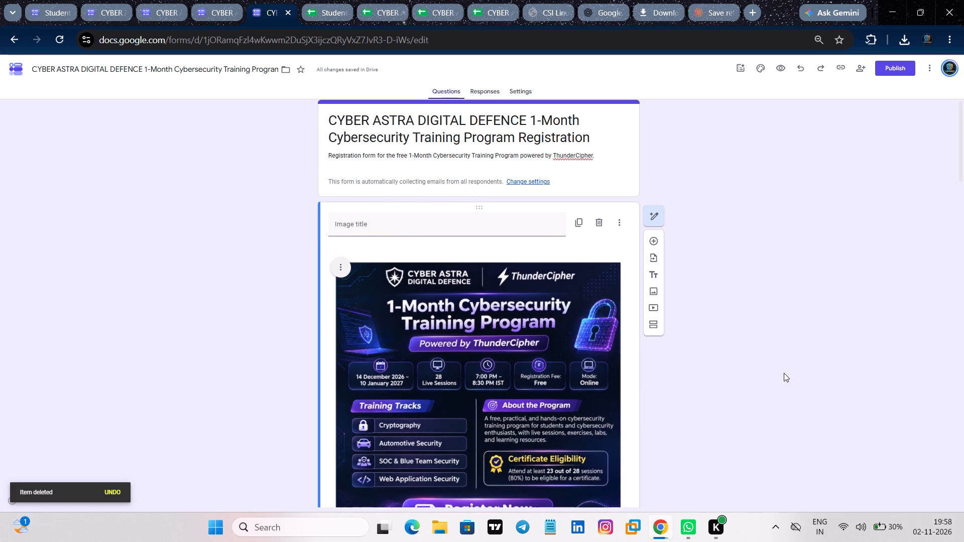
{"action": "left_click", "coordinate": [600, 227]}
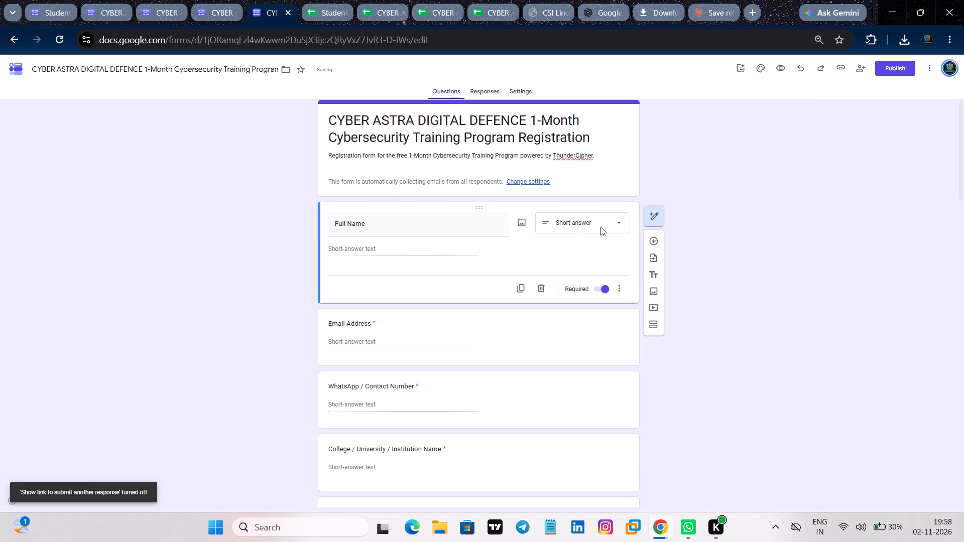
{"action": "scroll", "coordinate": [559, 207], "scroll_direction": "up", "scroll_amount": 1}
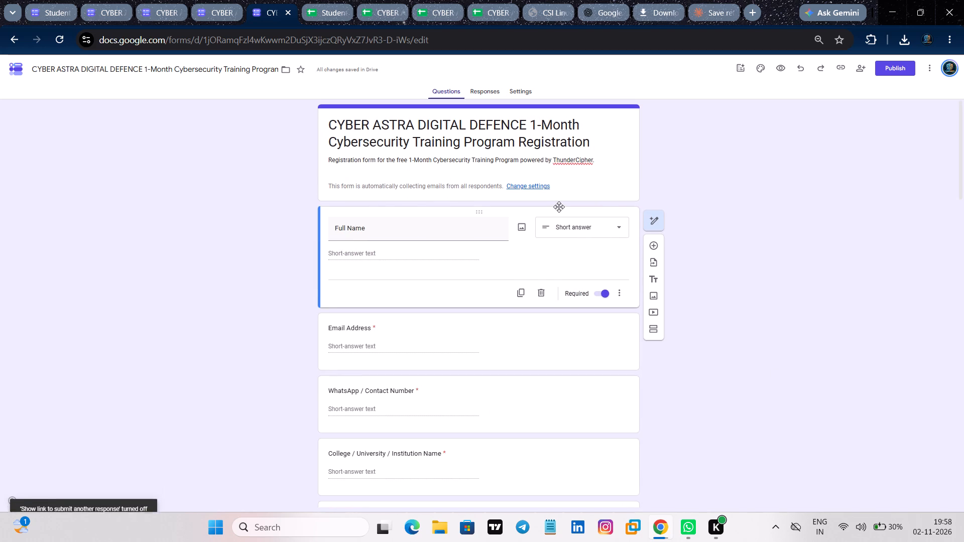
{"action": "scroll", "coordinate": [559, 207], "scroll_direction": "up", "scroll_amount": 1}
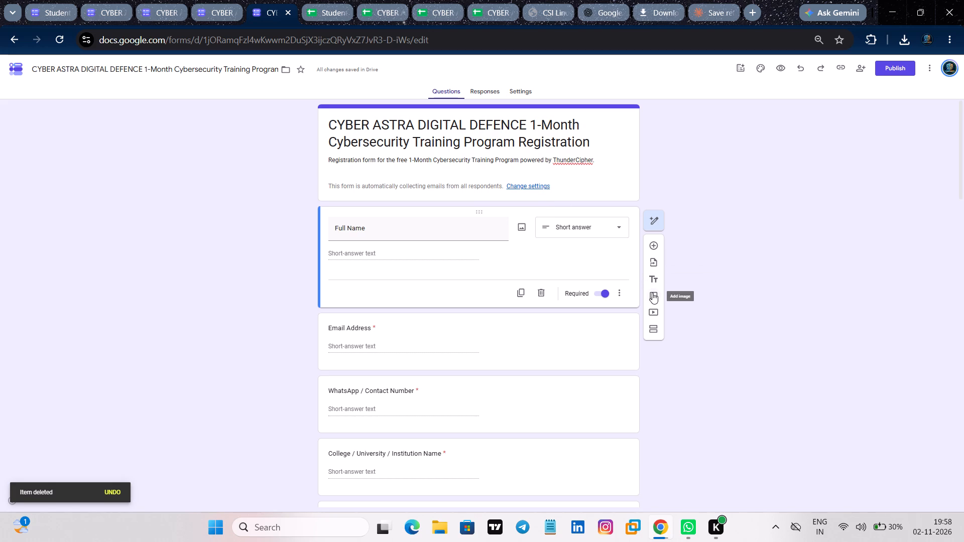
Insert the Cybersecurity Training Program Poster from Downloads as an image item directly after the form's header section.
{"action": "left_click", "coordinate": [579, 184]}
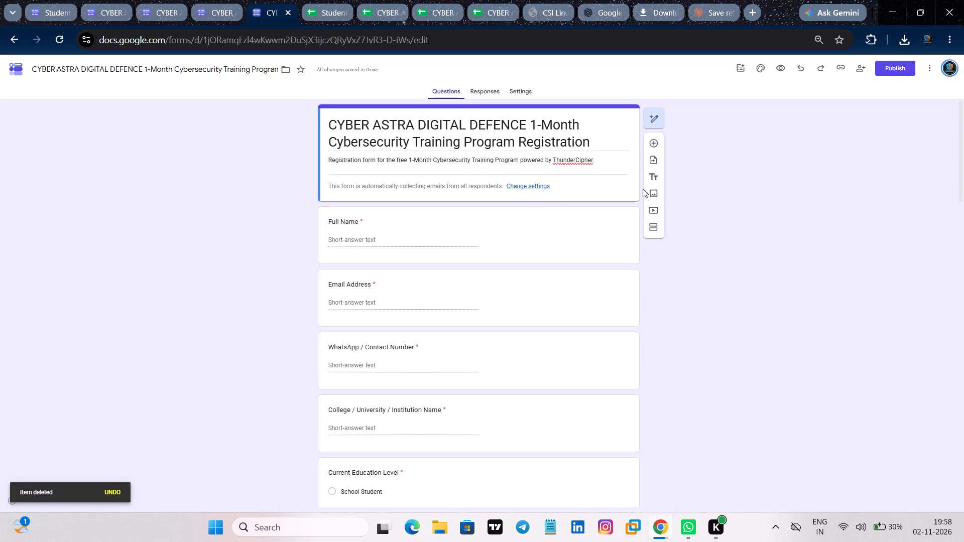
{"action": "left_click", "coordinate": [653, 191]}
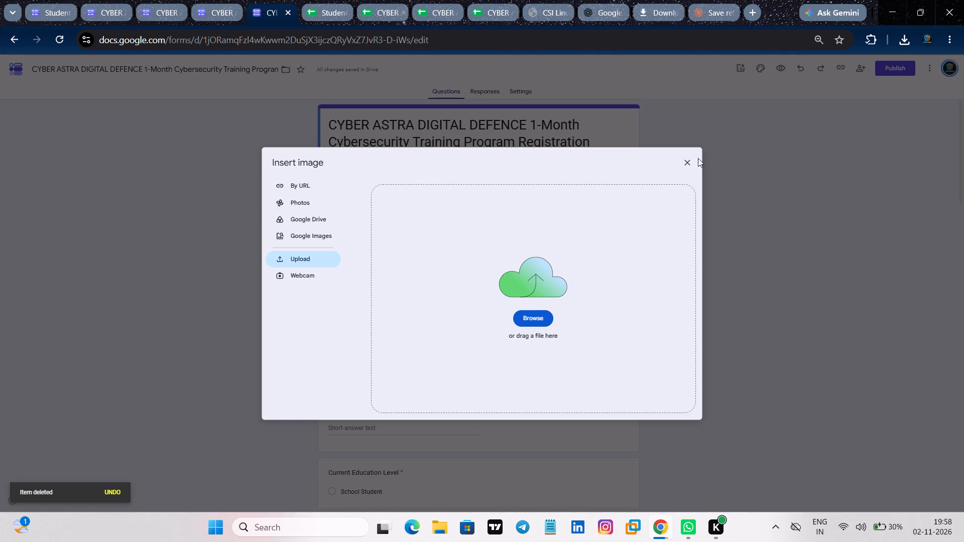
{"action": "left_click", "coordinate": [691, 162]}
{"action": "left_click", "coordinate": [633, 143]}
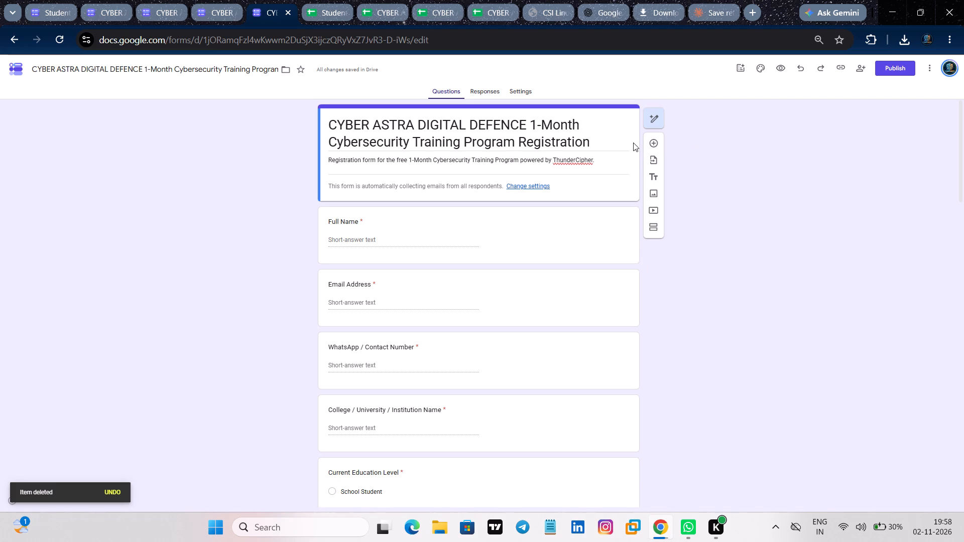
{"action": "left_click", "coordinate": [657, 193]}
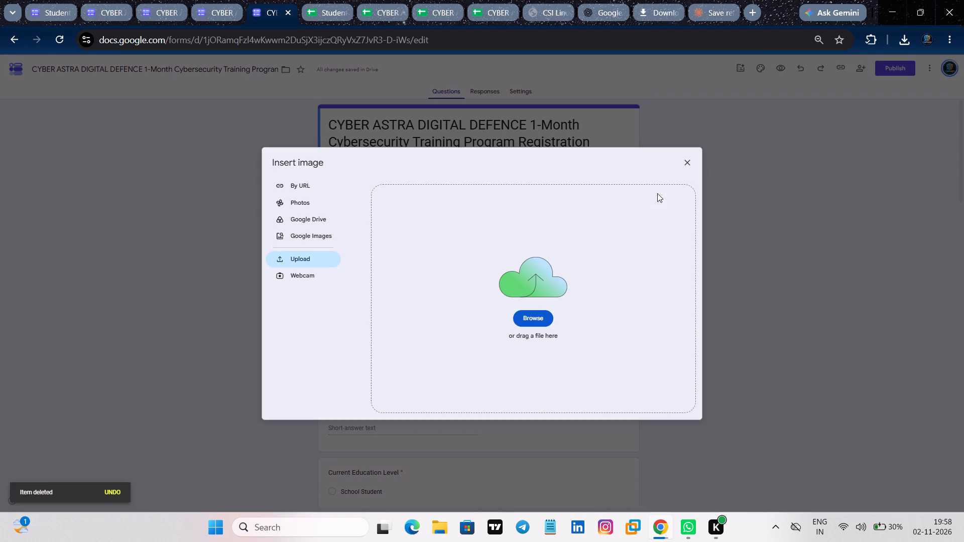
{"action": "double_click", "coordinate": [548, 317]}
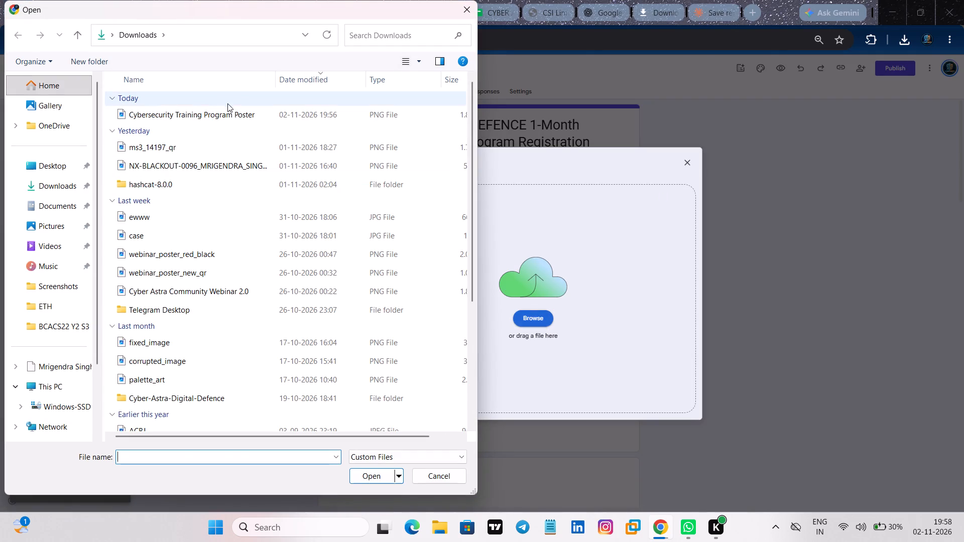
{"action": "double_click", "coordinate": [241, 121]}
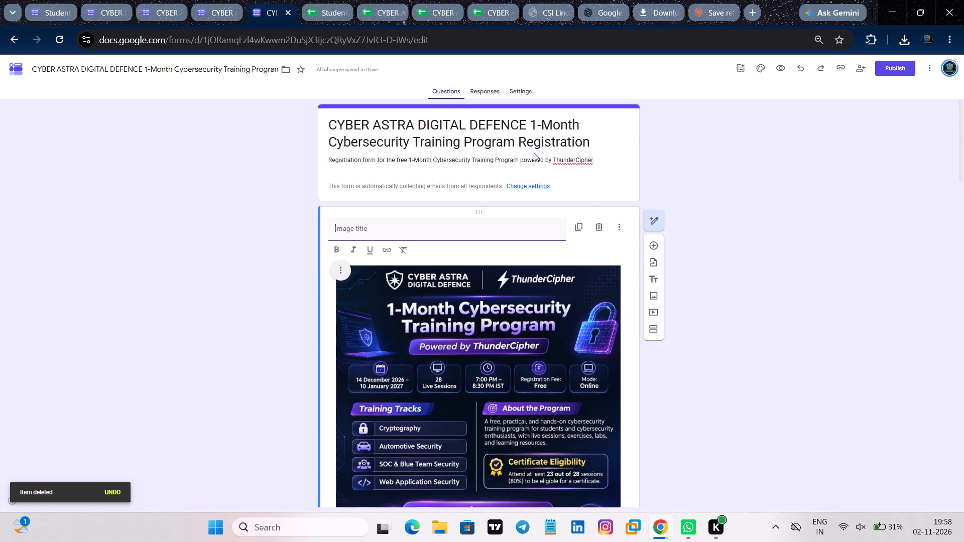
{"action": "left_click", "coordinate": [592, 195]}
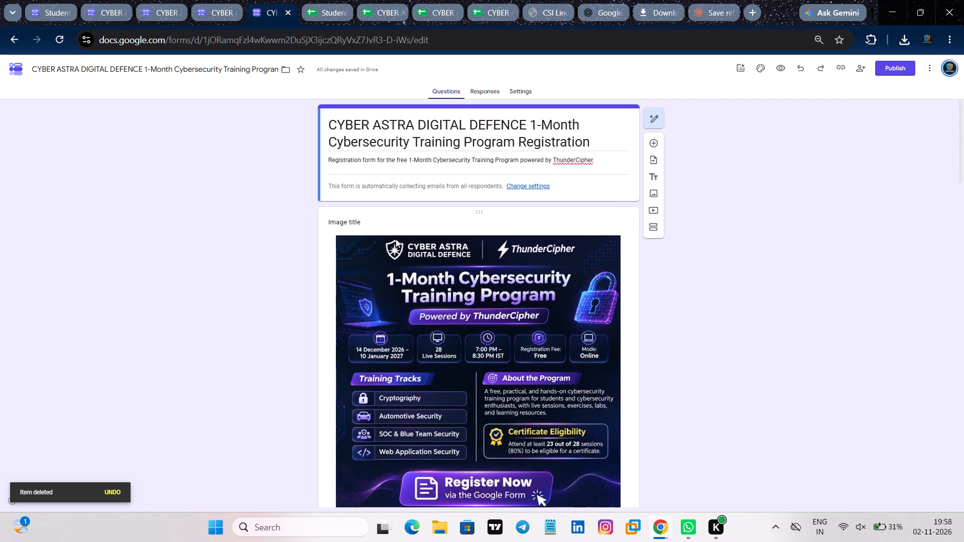
Examine the existing webinar attendance forms and the Student Registration Form for how their title text and poster are laid out.
{"action": "left_click", "coordinate": [366, 221]}
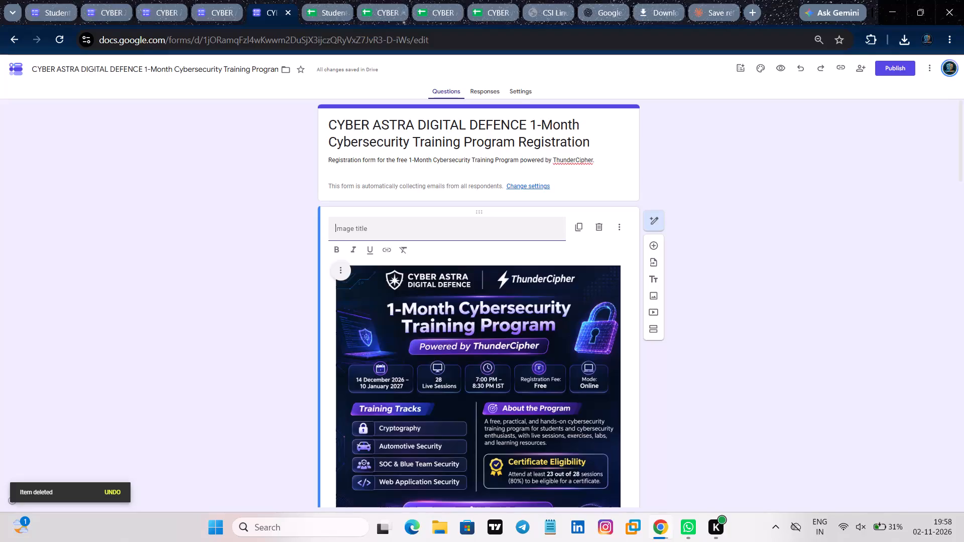
{"action": "scroll", "coordinate": [366, 221], "scroll_direction": "down", "scroll_amount": 1}
{"action": "left_click", "coordinate": [162, 9]}
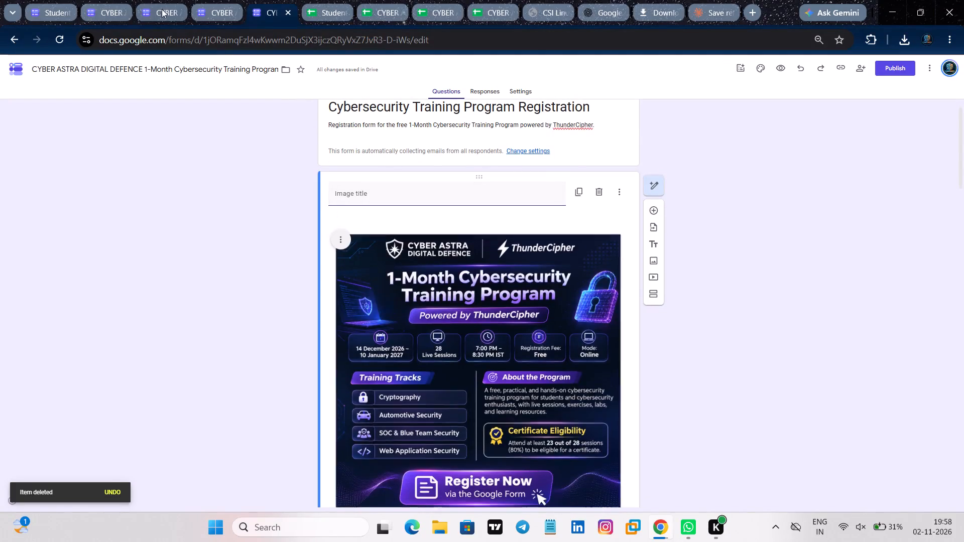
{"action": "left_click", "coordinate": [104, 13]}
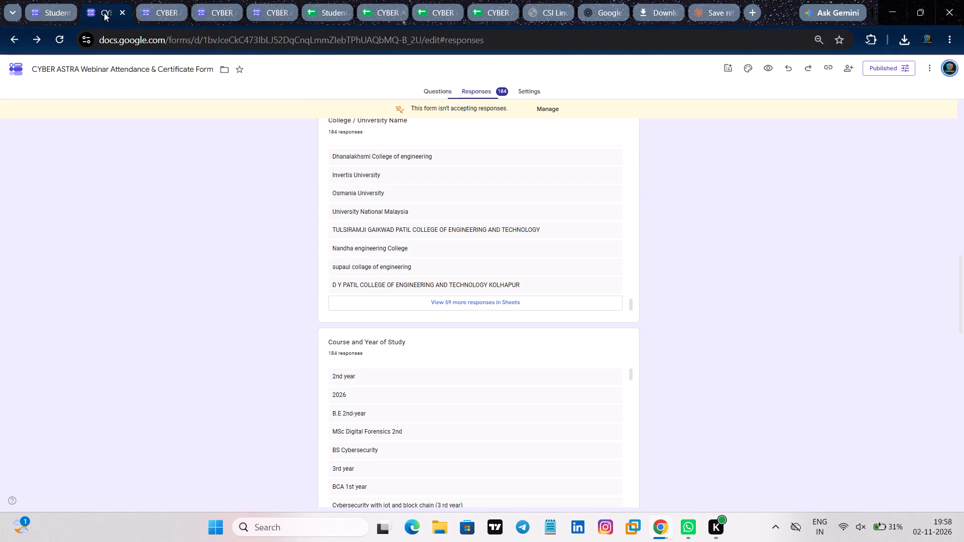
{"action": "scroll", "coordinate": [502, 335], "scroll_direction": "up", "scroll_amount": 17}
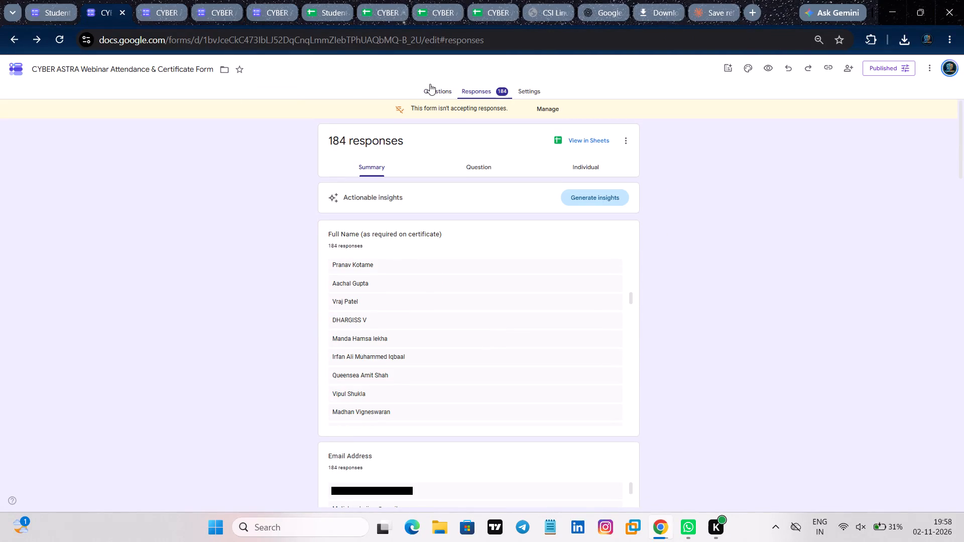
{"action": "left_click", "coordinate": [430, 84]}
{"action": "scroll", "coordinate": [440, 220], "scroll_direction": "up", "scroll_amount": 2}
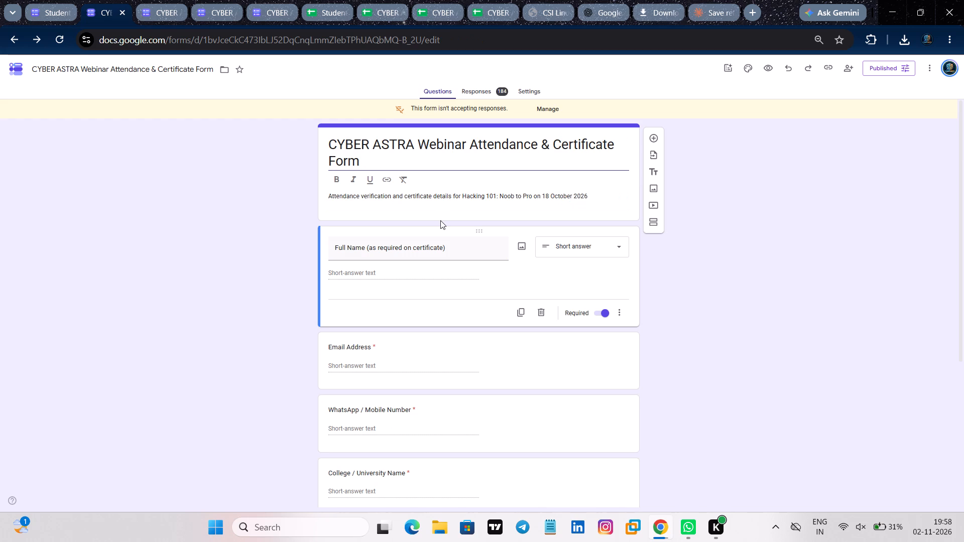
{"action": "left_click", "coordinate": [205, 5]}
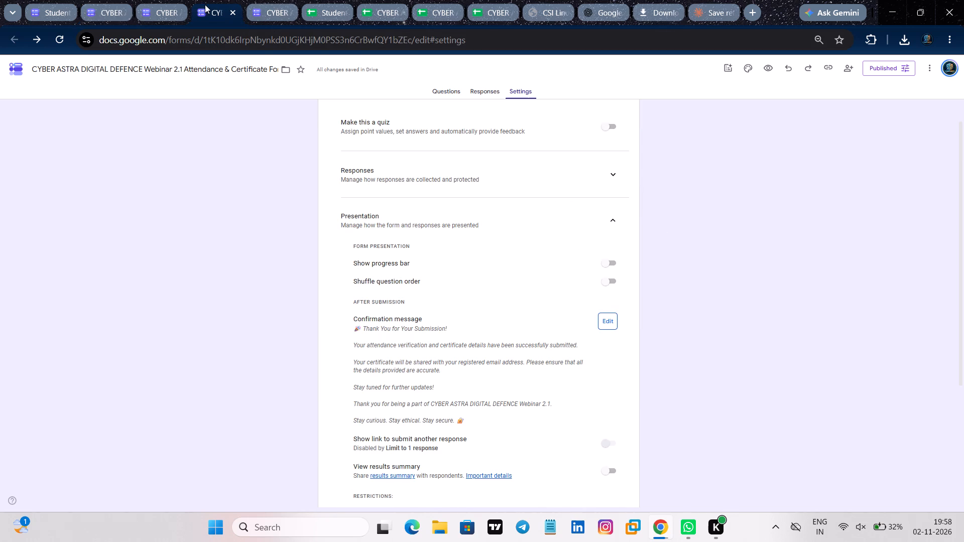
{"action": "left_click", "coordinate": [45, 6]}
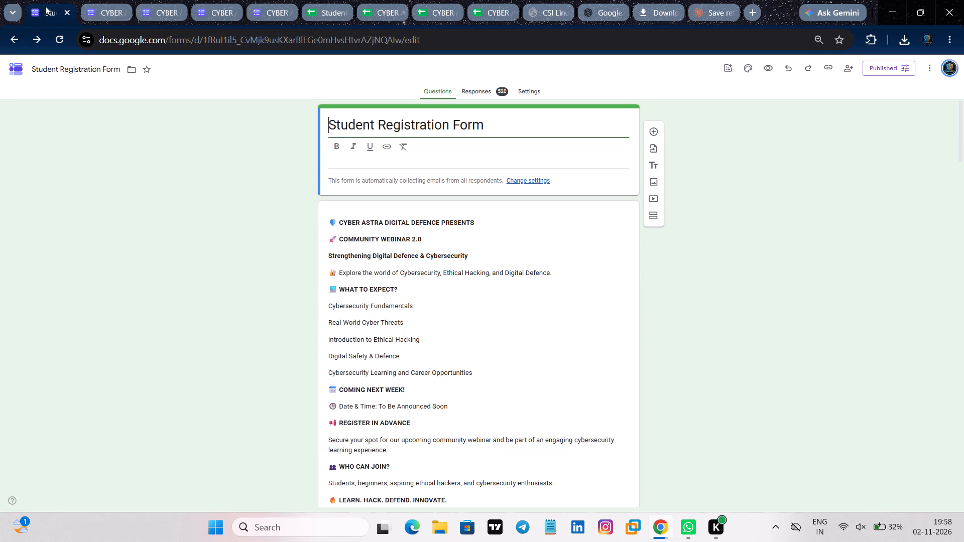
{"action": "scroll", "coordinate": [377, 293], "scroll_direction": "up", "scroll_amount": 10}
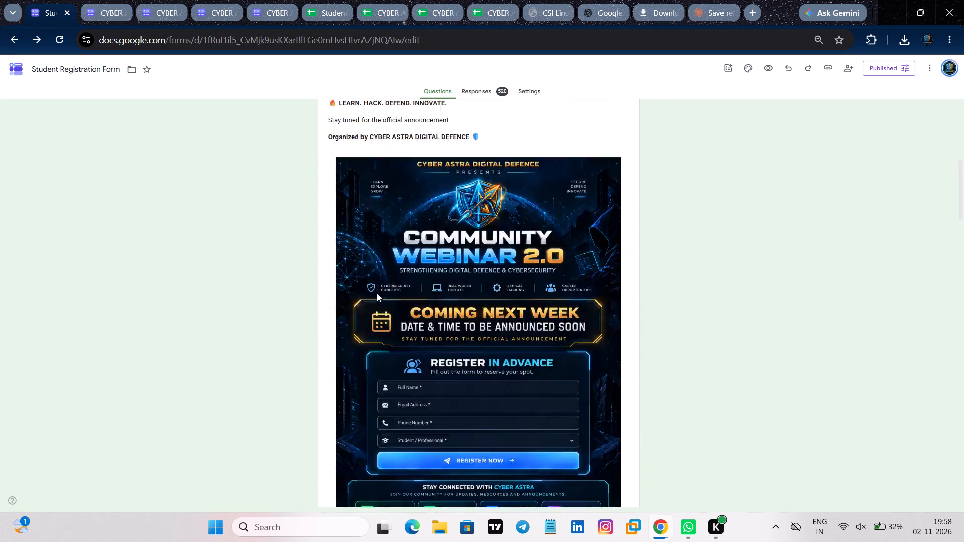
{"action": "scroll", "coordinate": [377, 293], "scroll_direction": "down", "scroll_amount": 4}
{"action": "scroll", "coordinate": [377, 293], "scroll_direction": "up", "scroll_amount": 5}
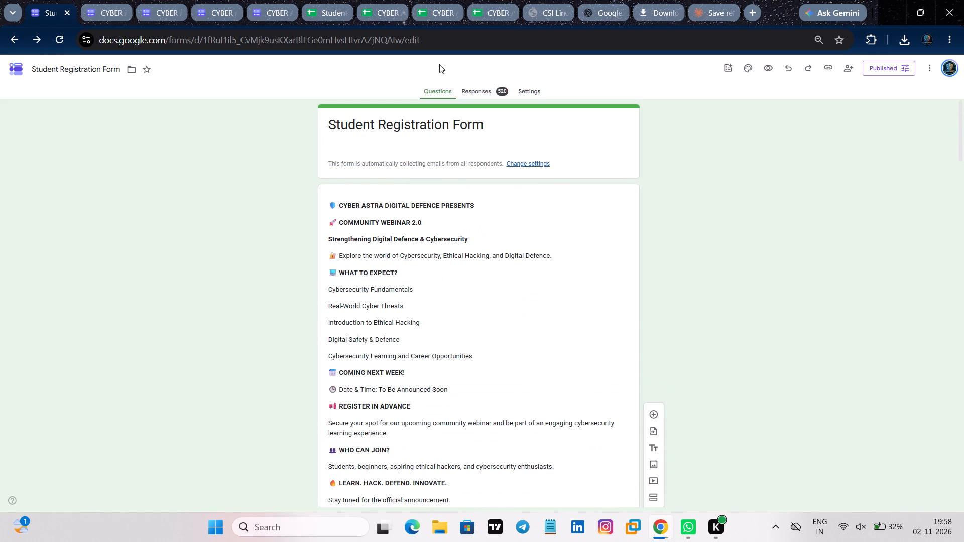
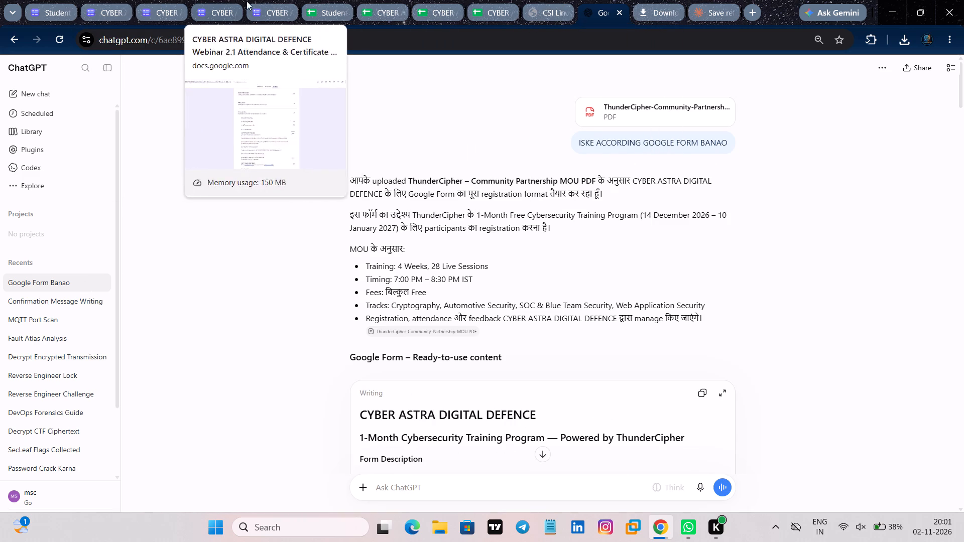
Link the training program registration form's responses to a new spreadsheet with the suggested name.
{"action": "left_click", "coordinate": [272, 15]}
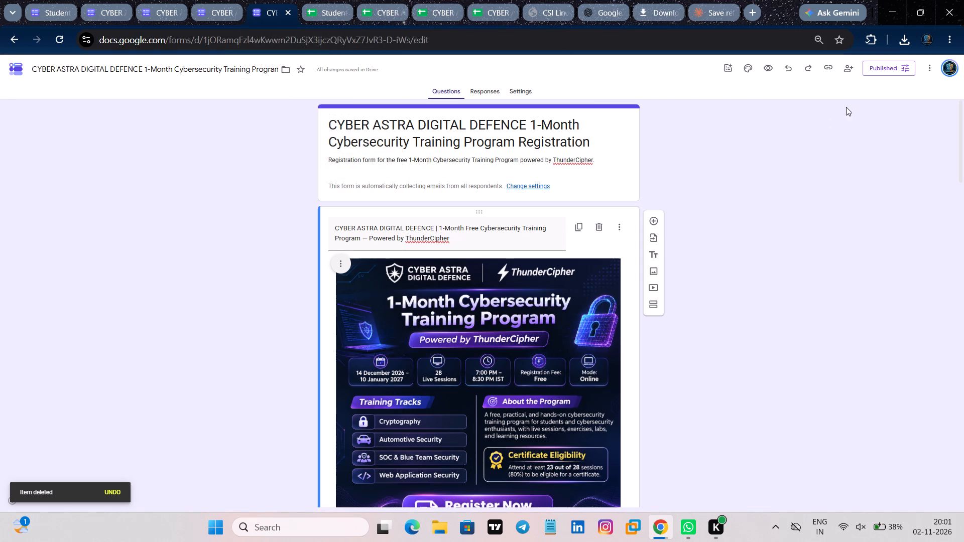
{"action": "left_click", "coordinate": [479, 90]}
{"action": "left_click", "coordinate": [609, 124]}
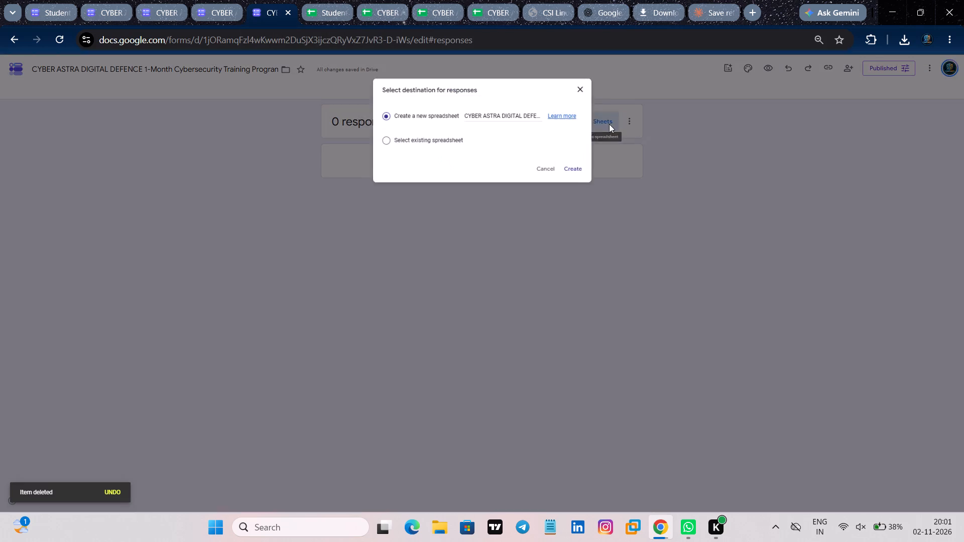
{"action": "left_click", "coordinate": [584, 171]}
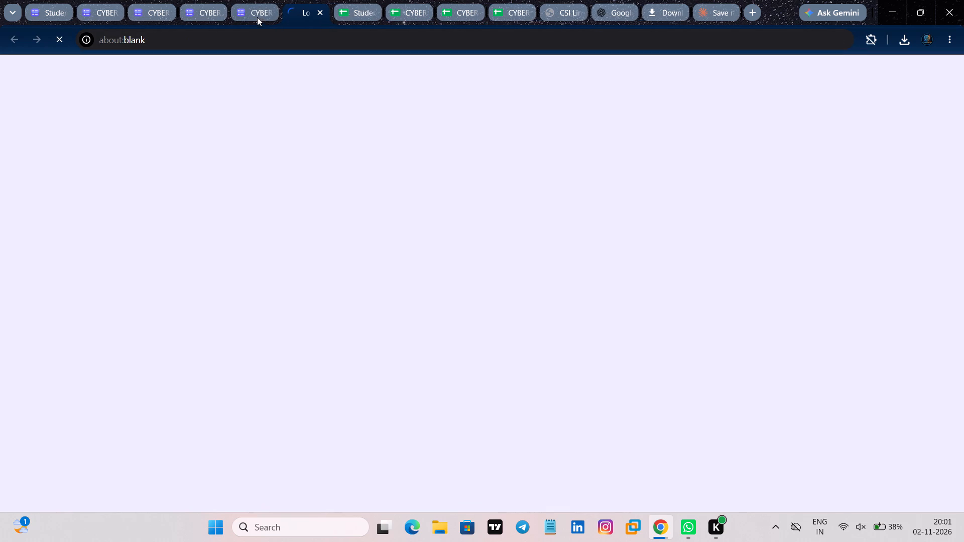
Put the training registration form's browser tab in a new tab group named CADD GOOGLE FORM.
{"action": "left_click_drag", "start_coordinate": [253, 13], "coordinate": [221, 12]}
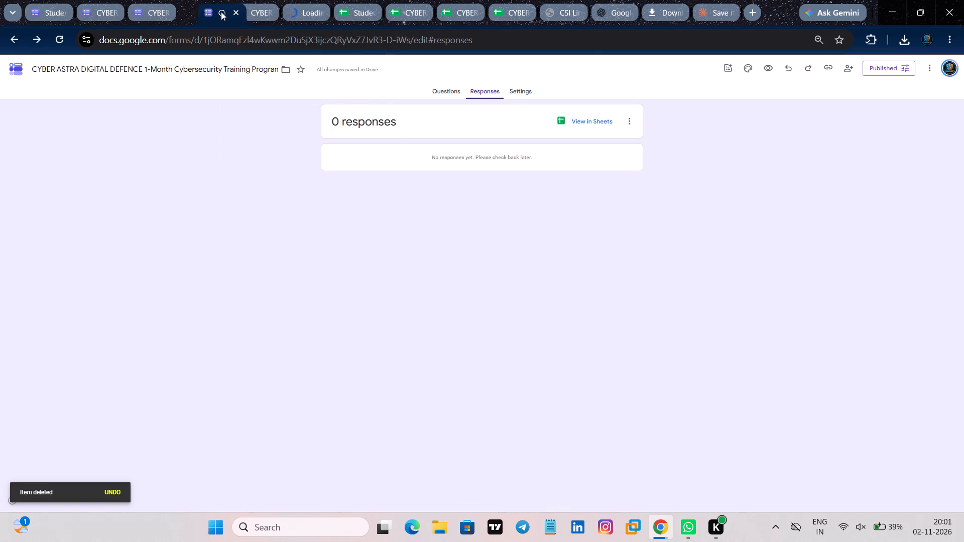
{"action": "left_click_drag", "start_coordinate": [221, 12], "coordinate": [228, 11]}
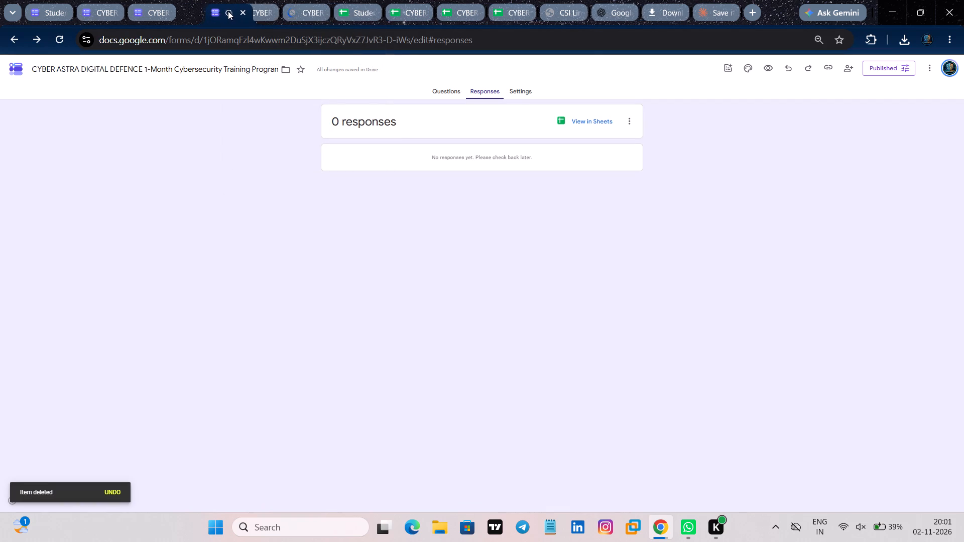
{"action": "left_click_drag", "start_coordinate": [228, 11], "coordinate": [232, 10]}
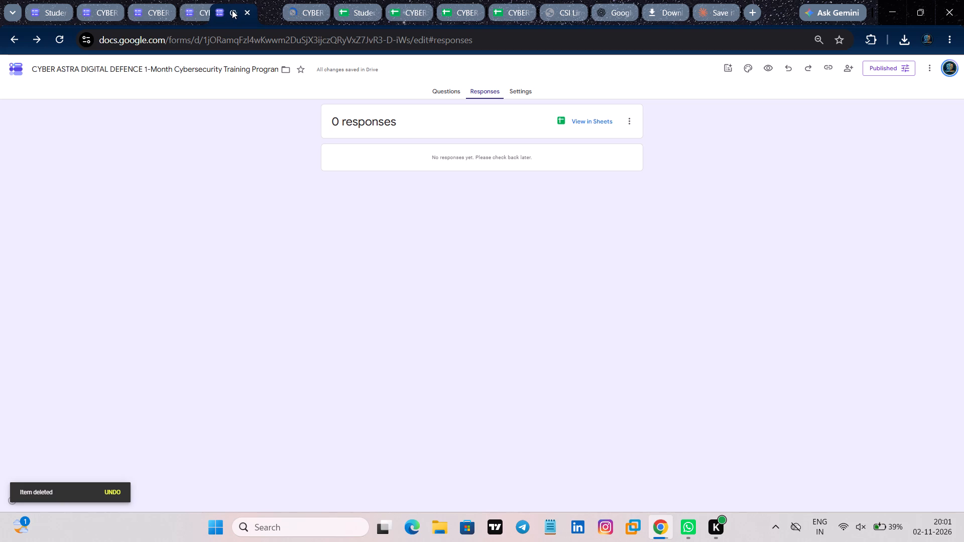
{"action": "left_click_drag", "start_coordinate": [232, 10], "coordinate": [232, 13]}
{"action": "right_click", "coordinate": [245, 13]}
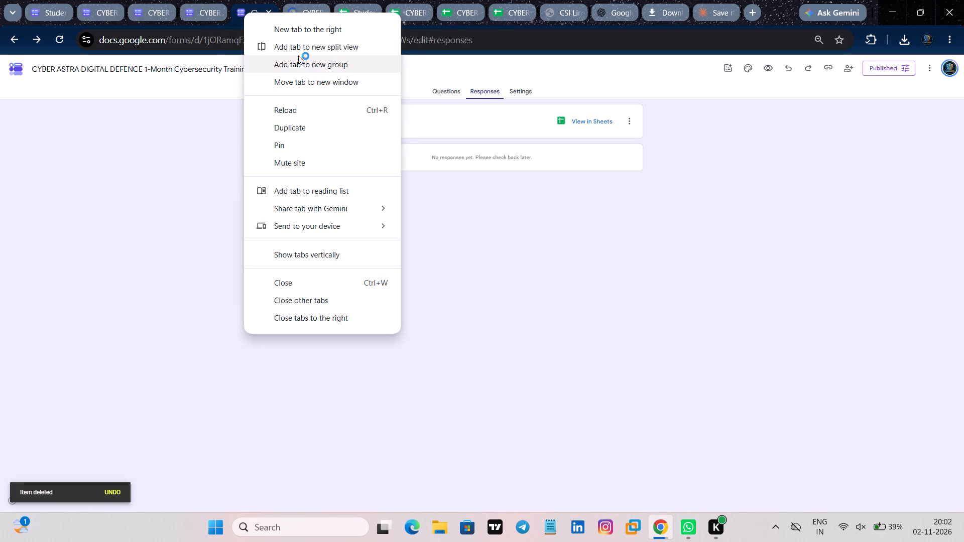
{"action": "left_click", "coordinate": [311, 69]}
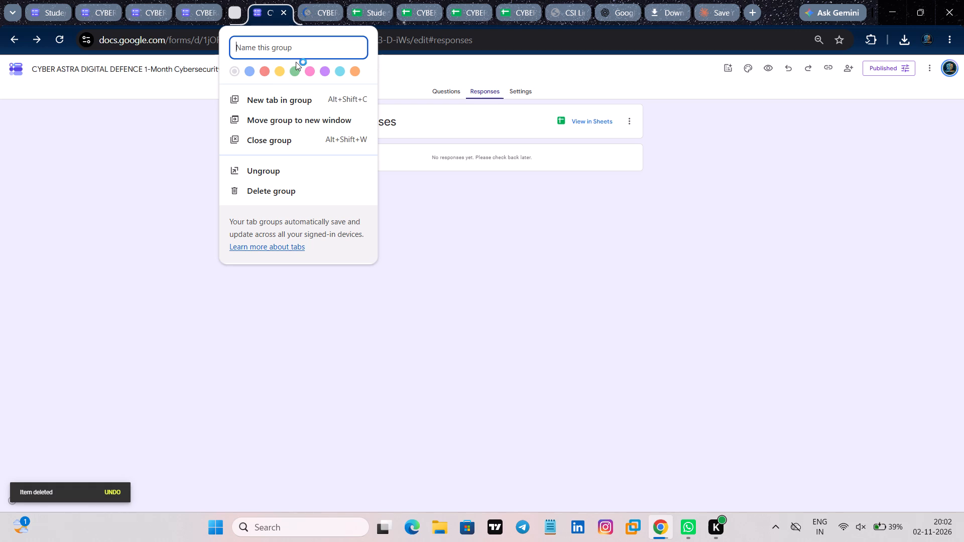
{"action": "key", "text": "c"}
{"action": "key", "text": "BackSpace"}
{"action": "type", "text": "CA"}
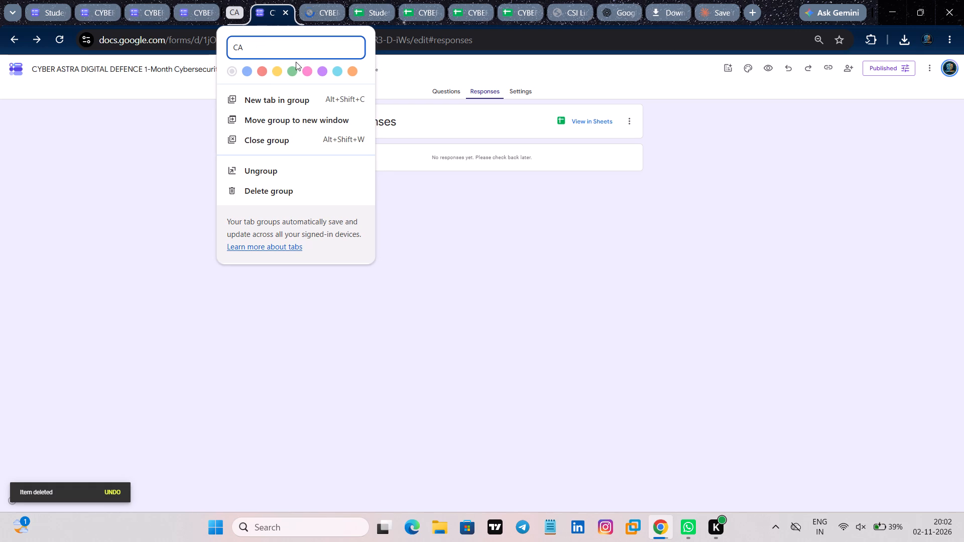
{"action": "type", "text": "DD"}
{"action": "key", "text": "space"}
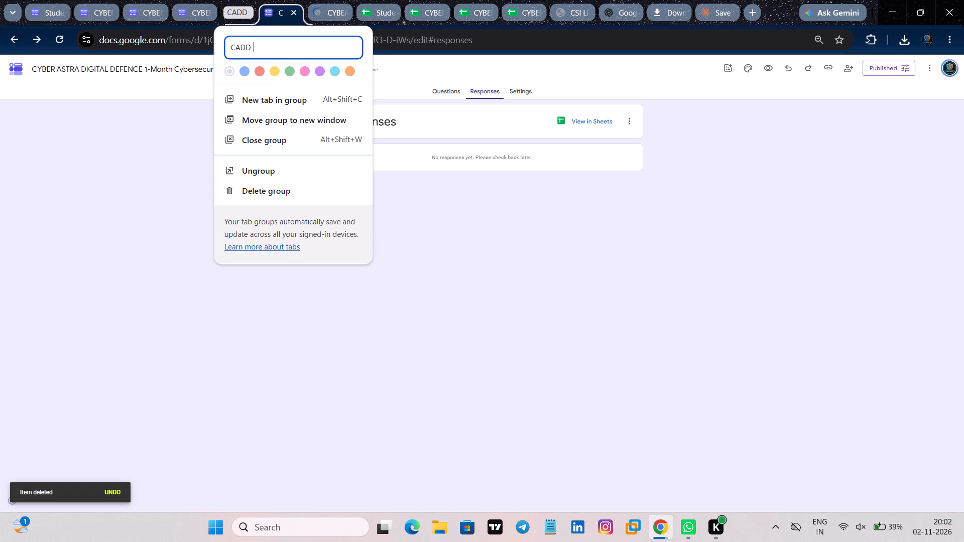
{"action": "key", "text": "g"}
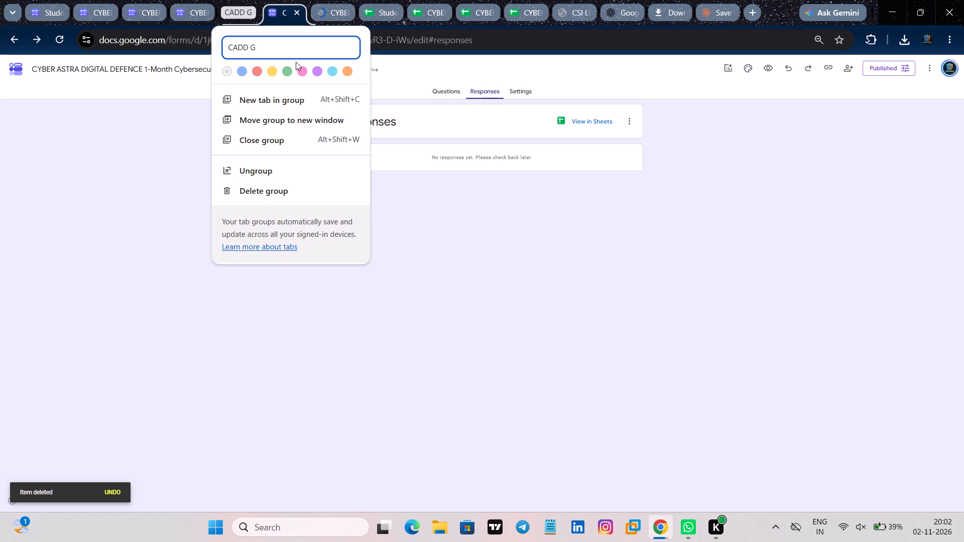
{"action": "type", "text": "OOG"}
{"action": "type", "text": "LE FORM"}
{"action": "key", "text": "Return"}
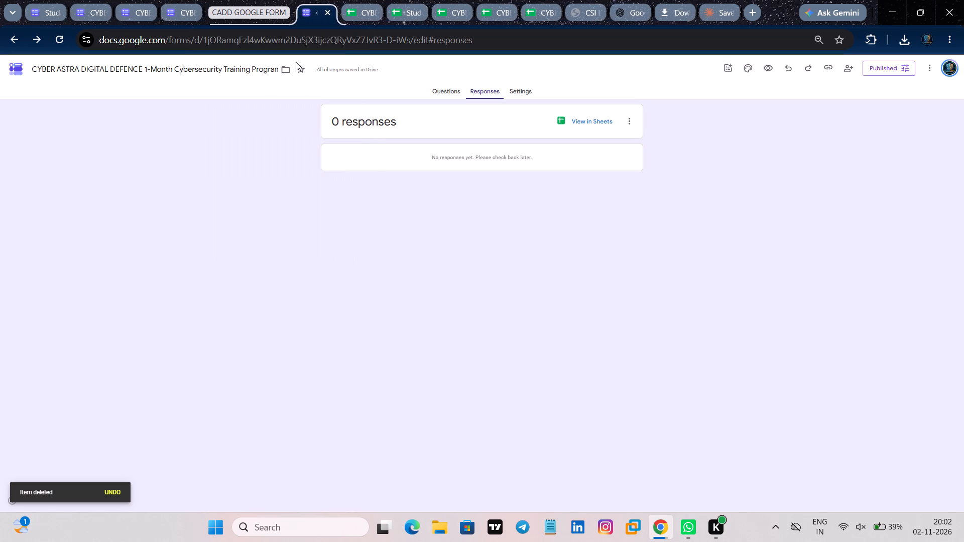
{"action": "left_click", "coordinate": [264, 156]}
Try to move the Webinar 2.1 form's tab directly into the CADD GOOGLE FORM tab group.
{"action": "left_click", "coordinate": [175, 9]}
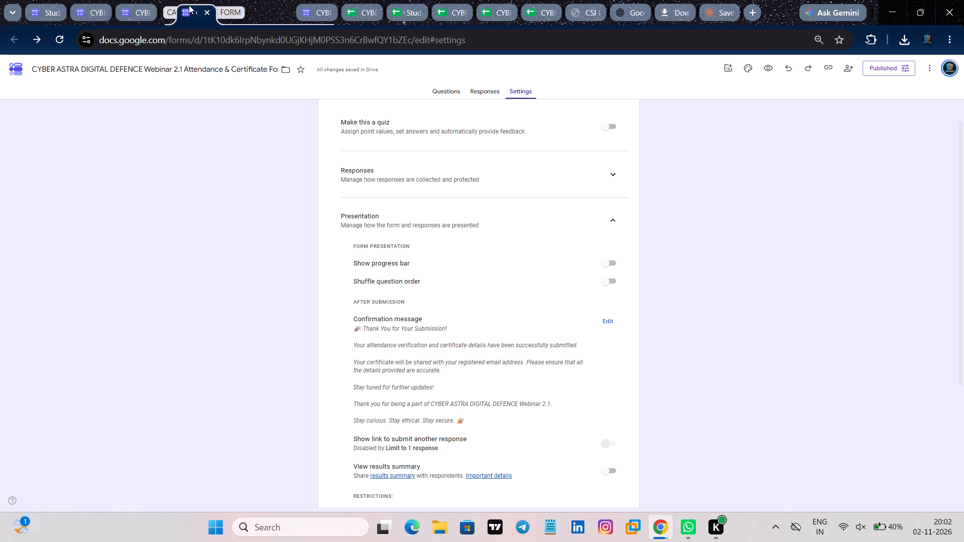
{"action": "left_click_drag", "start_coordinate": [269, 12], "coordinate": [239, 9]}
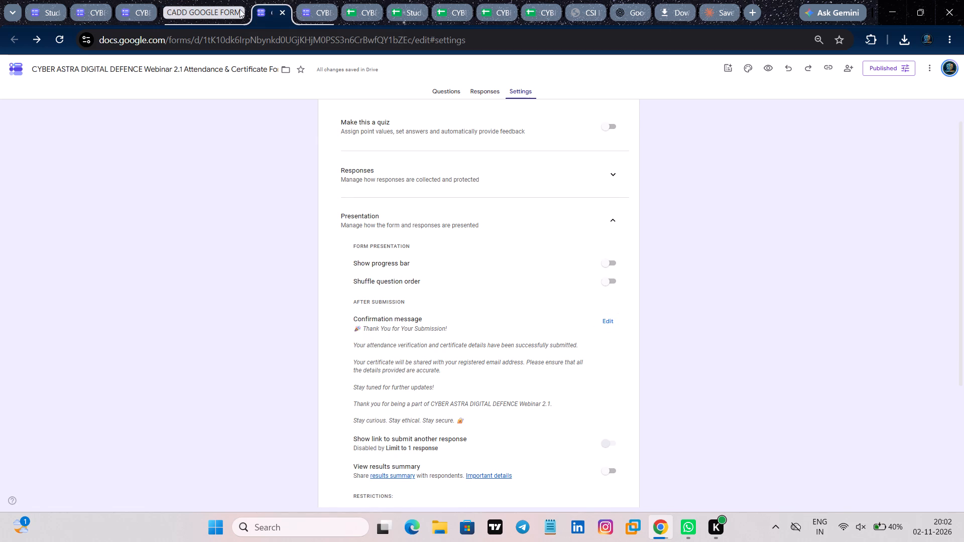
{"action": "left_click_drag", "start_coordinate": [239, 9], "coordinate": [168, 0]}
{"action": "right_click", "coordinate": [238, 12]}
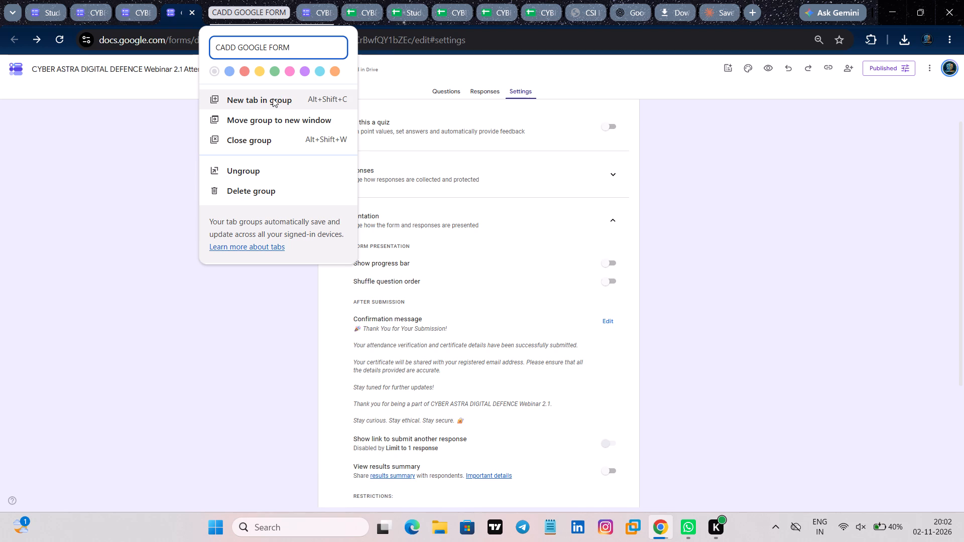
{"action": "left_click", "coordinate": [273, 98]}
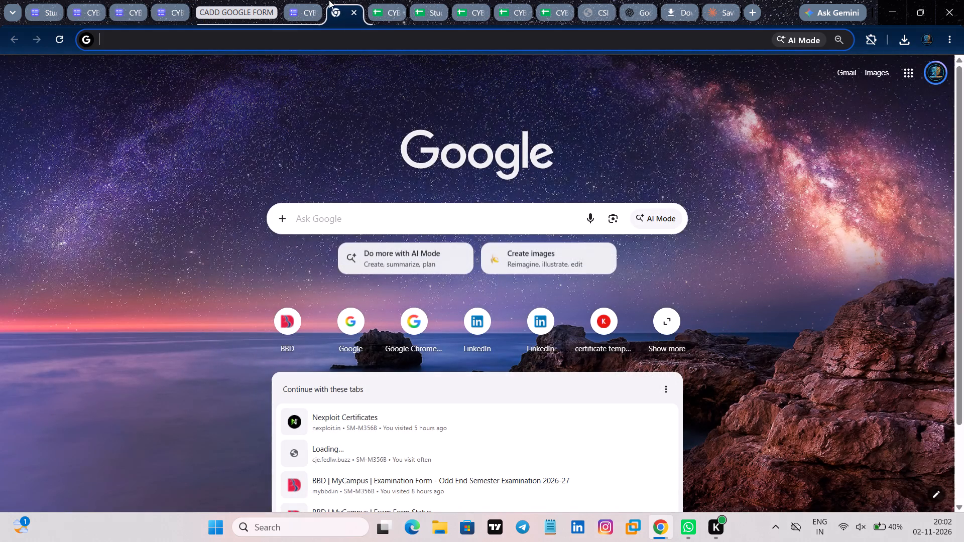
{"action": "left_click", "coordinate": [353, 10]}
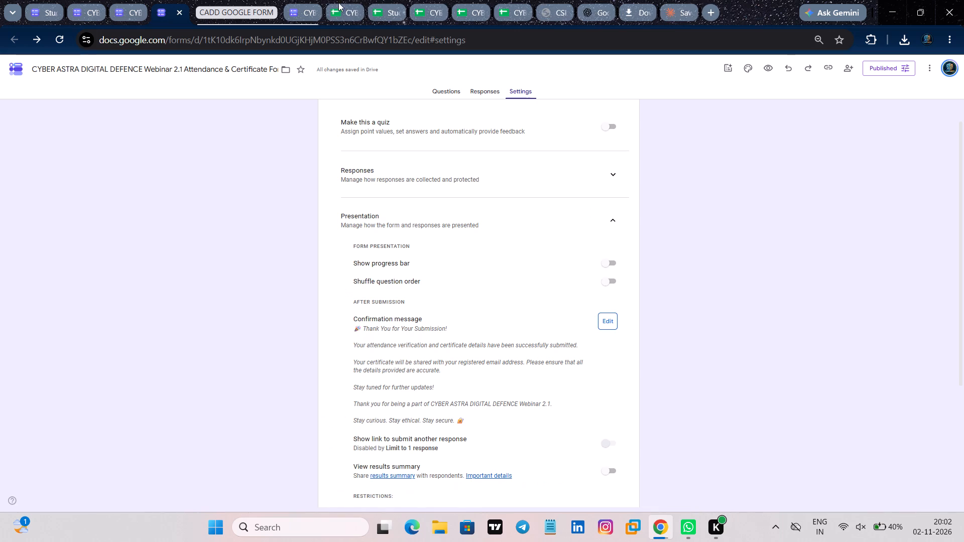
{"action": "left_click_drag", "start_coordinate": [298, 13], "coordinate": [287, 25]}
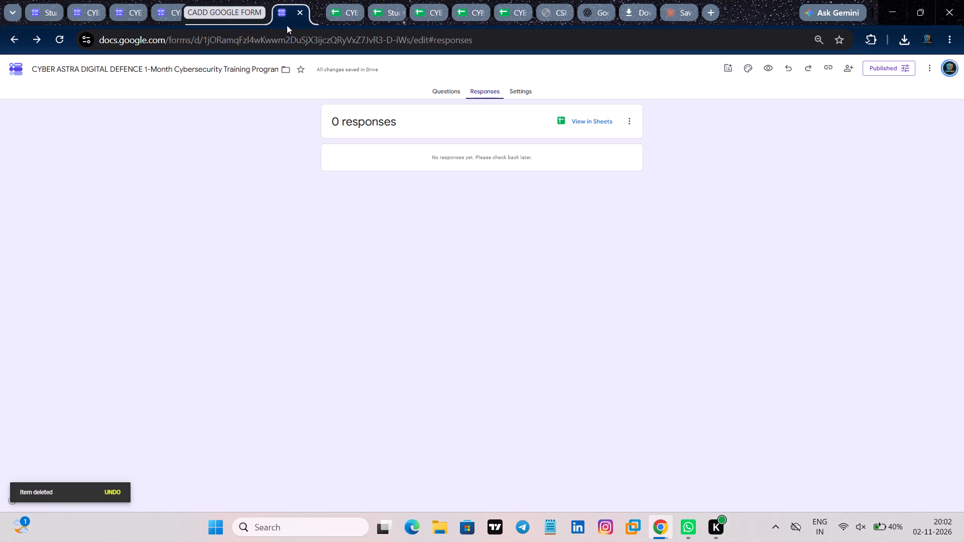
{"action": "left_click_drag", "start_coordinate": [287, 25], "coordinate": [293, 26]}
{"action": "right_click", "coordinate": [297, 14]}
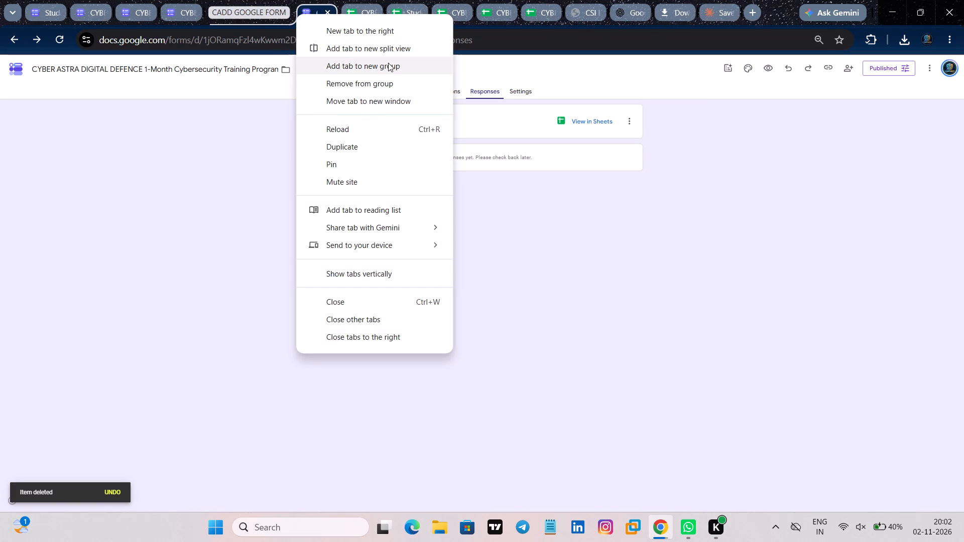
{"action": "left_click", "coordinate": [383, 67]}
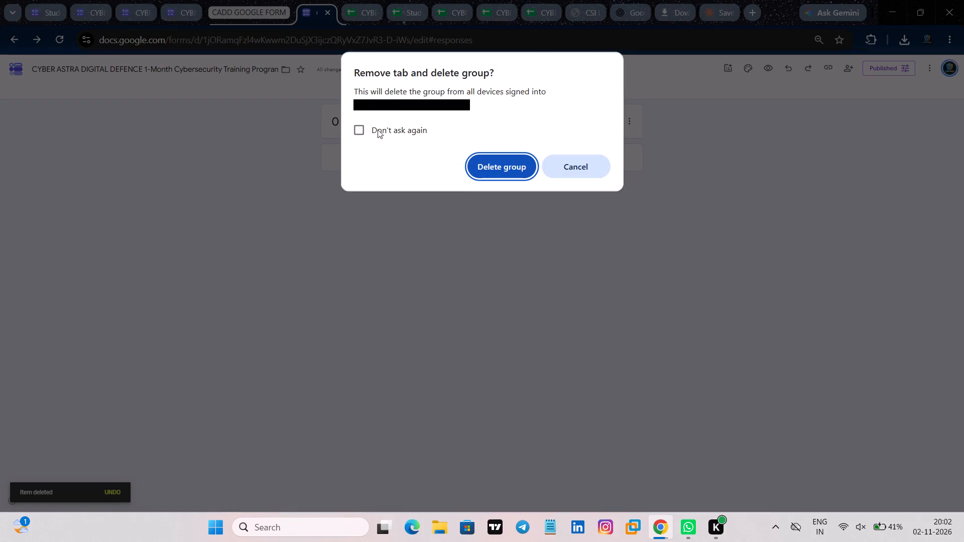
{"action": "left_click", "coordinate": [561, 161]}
Add the Webinar 2.1 and Webinar 2.0 Attendance & Certificate form tabs to the CADD GOOGLE FORM tab group.
{"action": "left_click", "coordinate": [182, 3]}
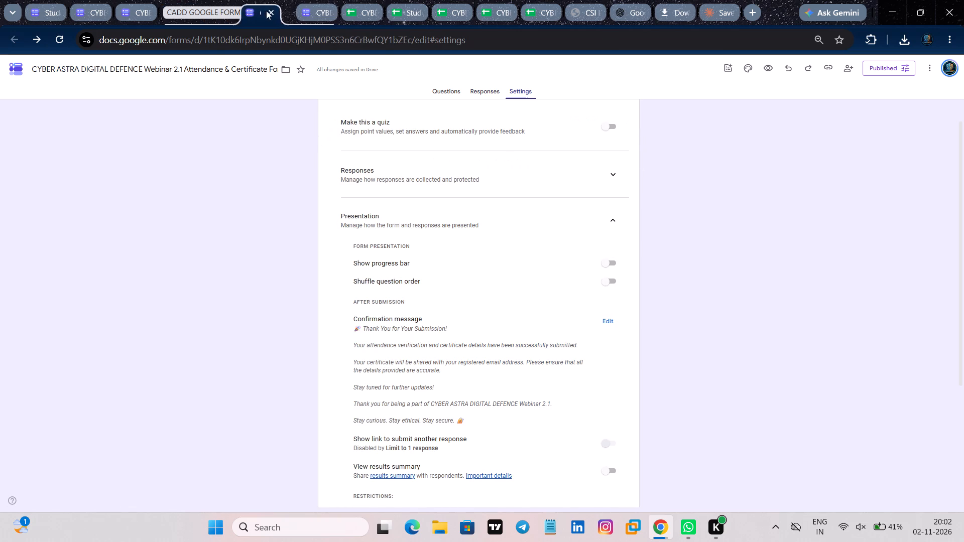
{"action": "right_click", "coordinate": [178, 7]}
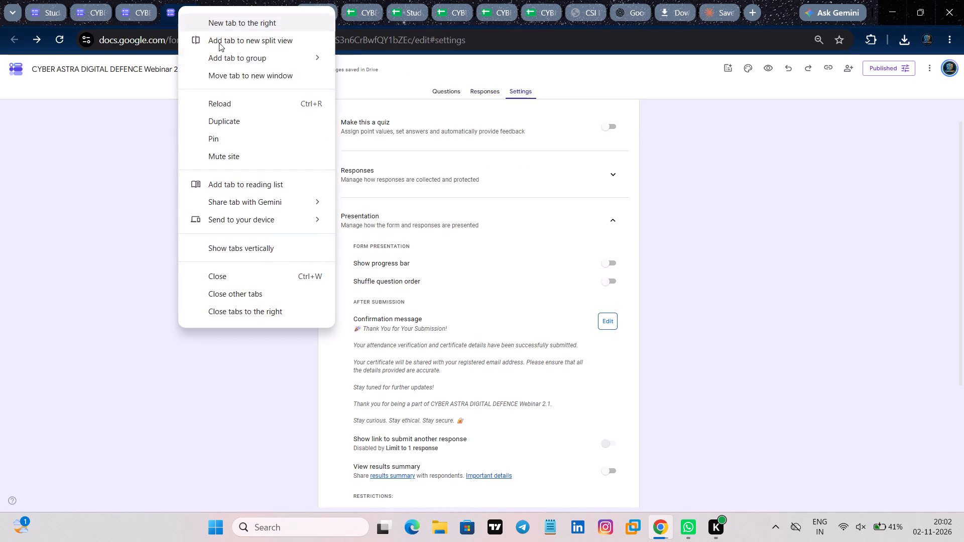
{"action": "left_click", "coordinate": [383, 86]}
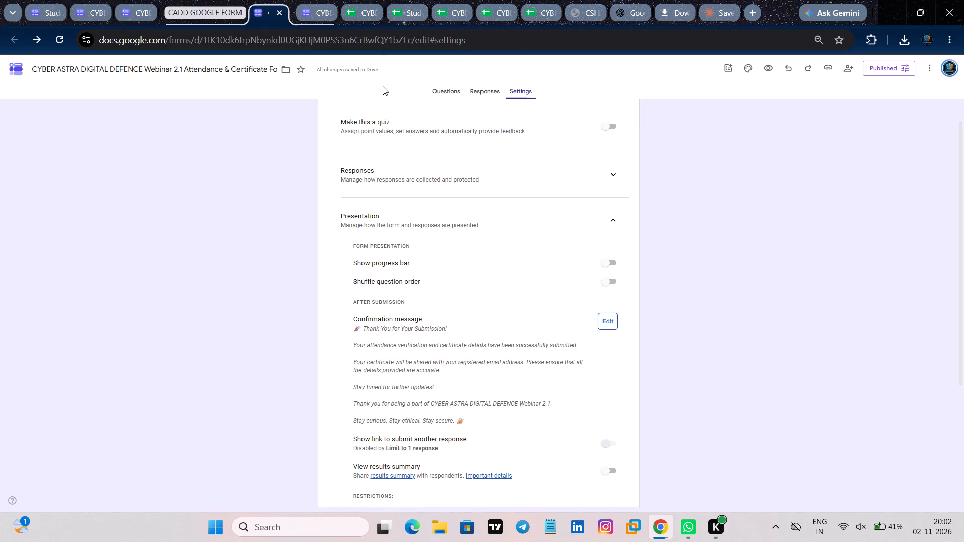
{"action": "right_click", "coordinate": [131, 8]}
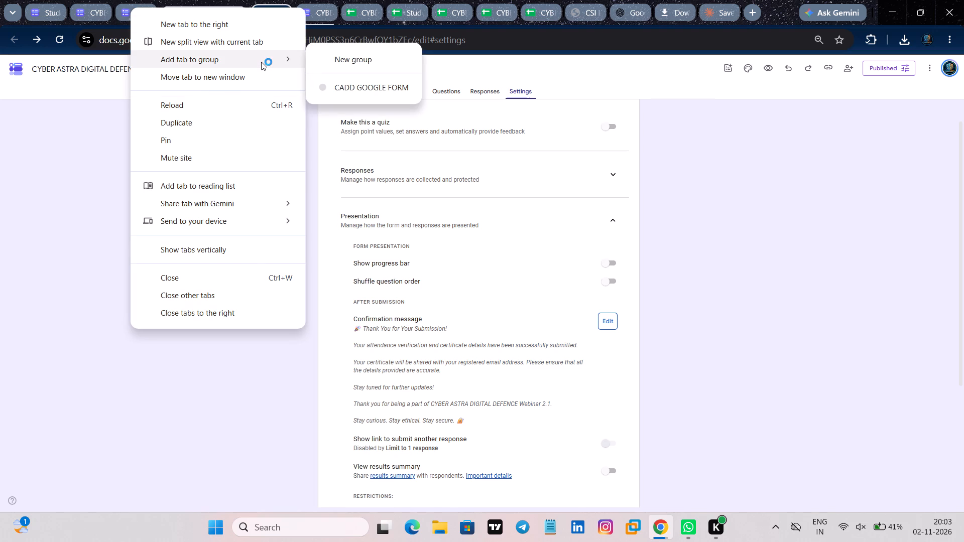
{"action": "left_click", "coordinate": [362, 82]}
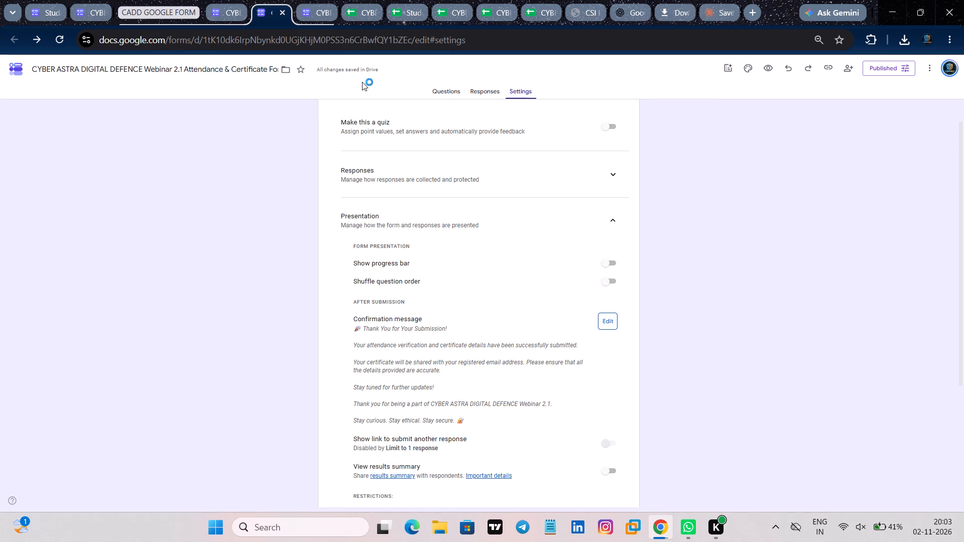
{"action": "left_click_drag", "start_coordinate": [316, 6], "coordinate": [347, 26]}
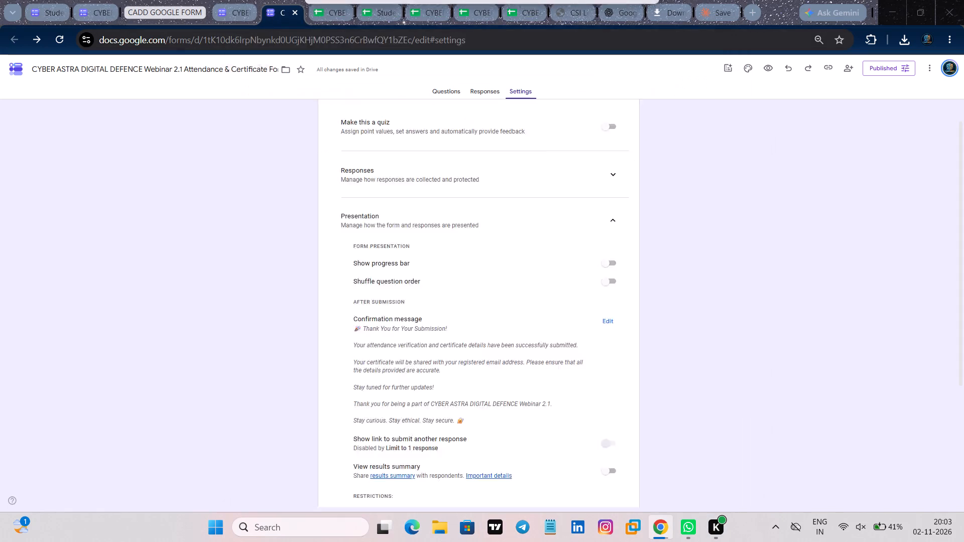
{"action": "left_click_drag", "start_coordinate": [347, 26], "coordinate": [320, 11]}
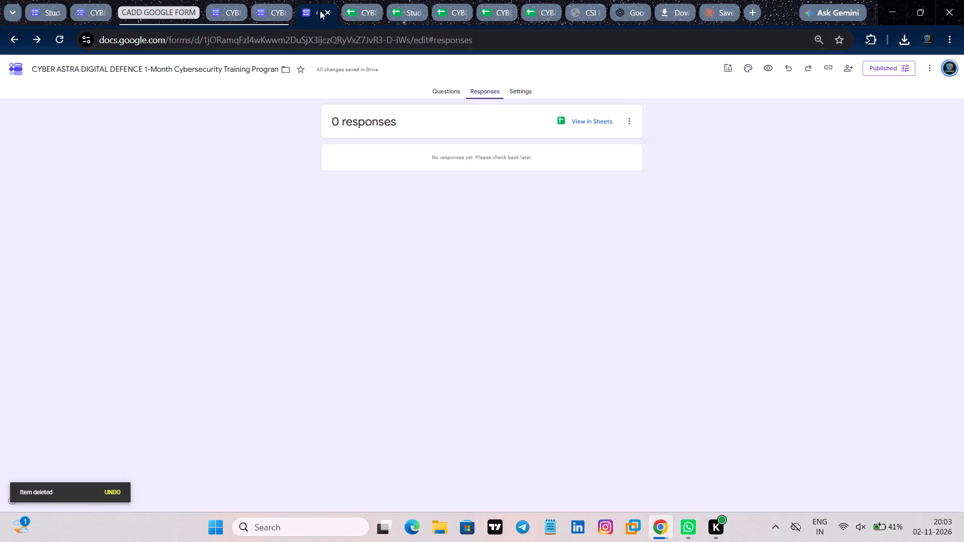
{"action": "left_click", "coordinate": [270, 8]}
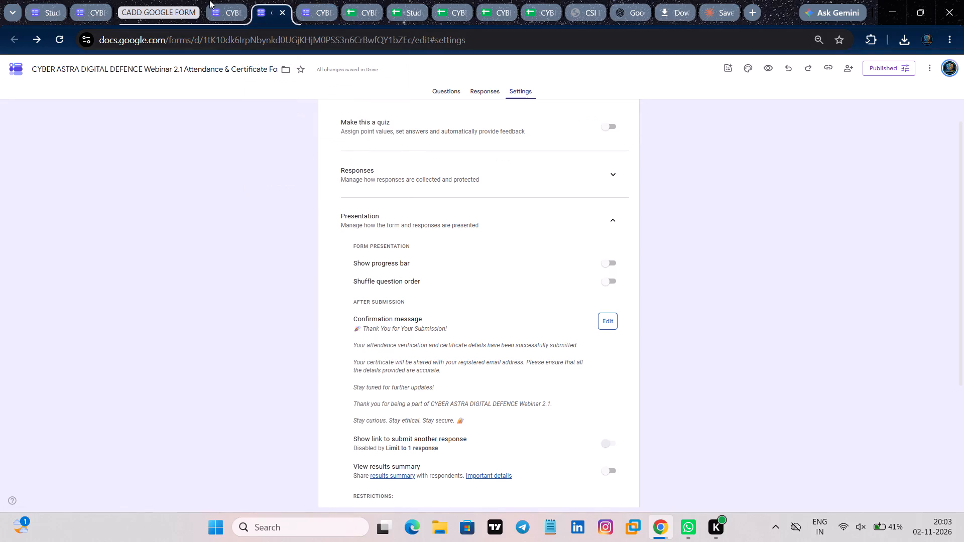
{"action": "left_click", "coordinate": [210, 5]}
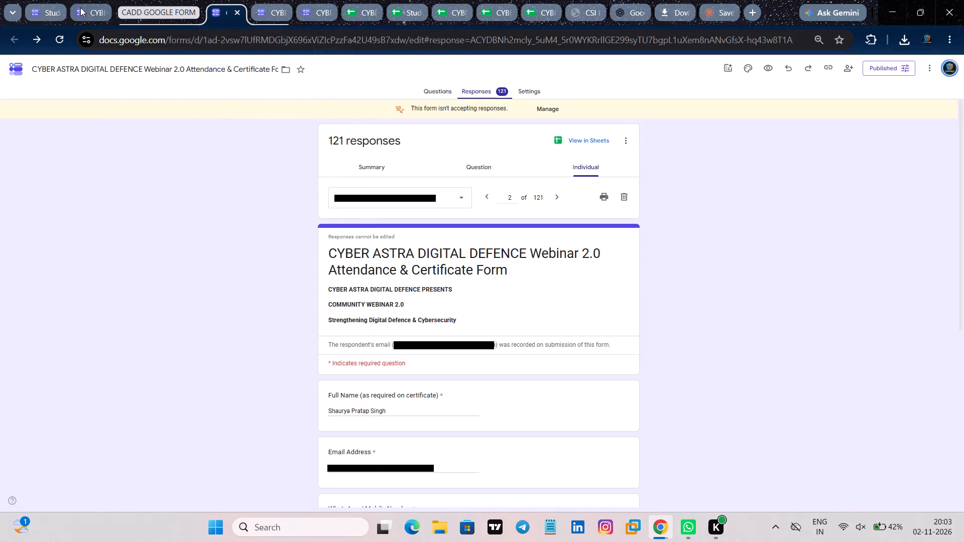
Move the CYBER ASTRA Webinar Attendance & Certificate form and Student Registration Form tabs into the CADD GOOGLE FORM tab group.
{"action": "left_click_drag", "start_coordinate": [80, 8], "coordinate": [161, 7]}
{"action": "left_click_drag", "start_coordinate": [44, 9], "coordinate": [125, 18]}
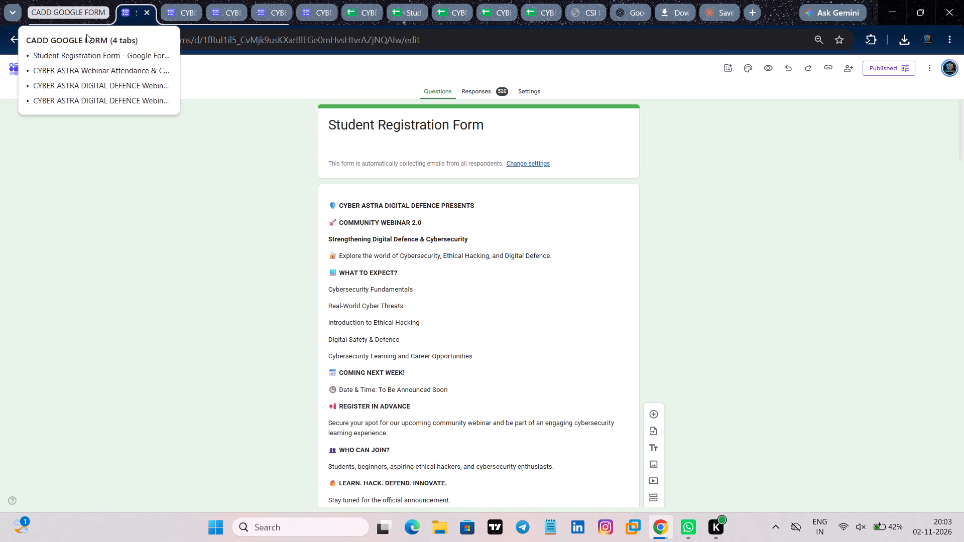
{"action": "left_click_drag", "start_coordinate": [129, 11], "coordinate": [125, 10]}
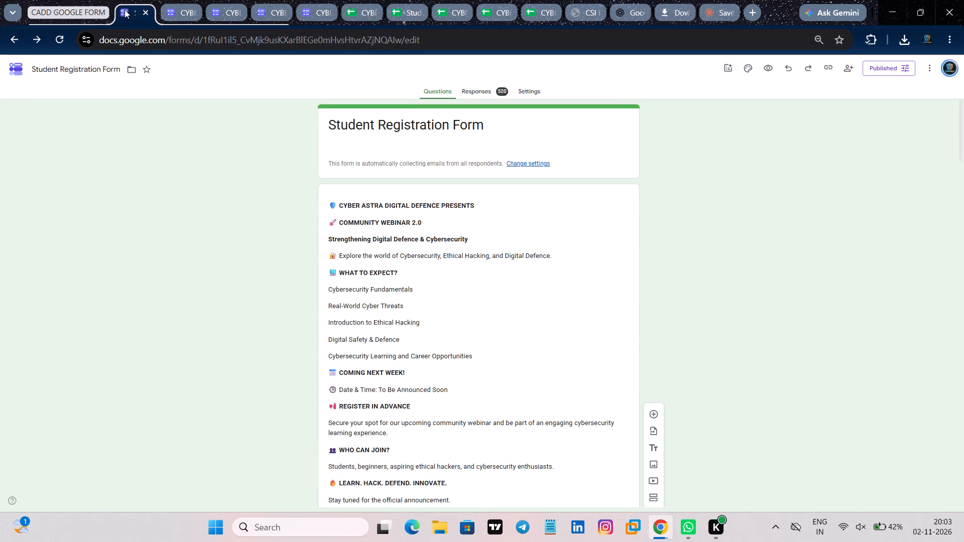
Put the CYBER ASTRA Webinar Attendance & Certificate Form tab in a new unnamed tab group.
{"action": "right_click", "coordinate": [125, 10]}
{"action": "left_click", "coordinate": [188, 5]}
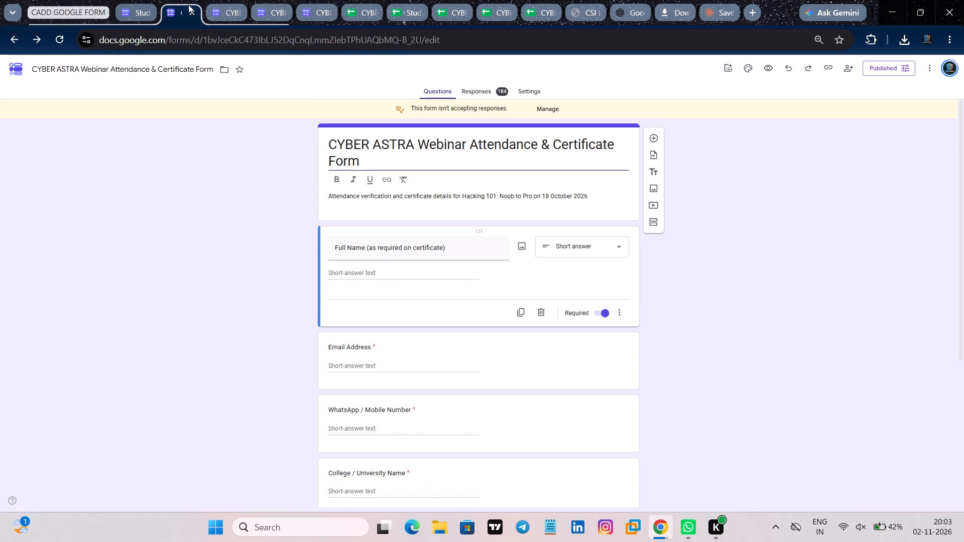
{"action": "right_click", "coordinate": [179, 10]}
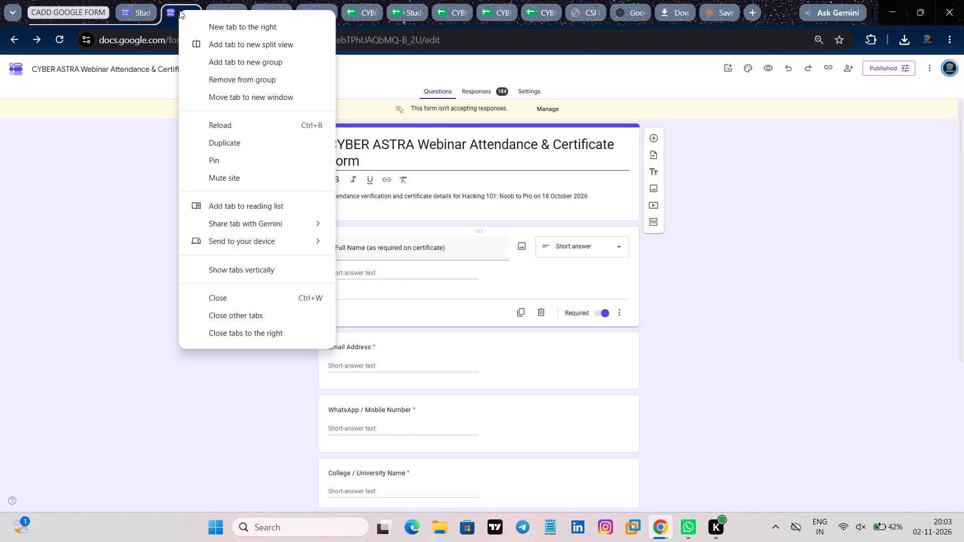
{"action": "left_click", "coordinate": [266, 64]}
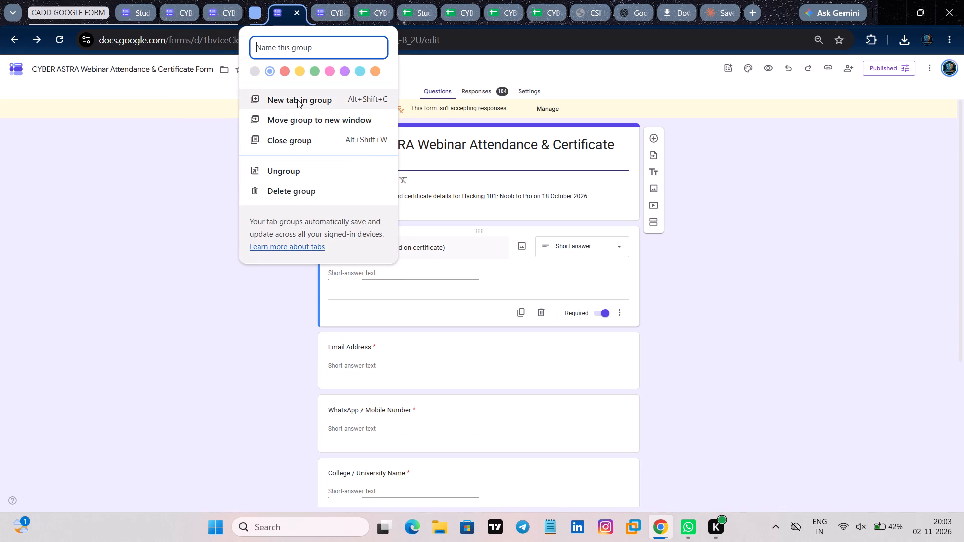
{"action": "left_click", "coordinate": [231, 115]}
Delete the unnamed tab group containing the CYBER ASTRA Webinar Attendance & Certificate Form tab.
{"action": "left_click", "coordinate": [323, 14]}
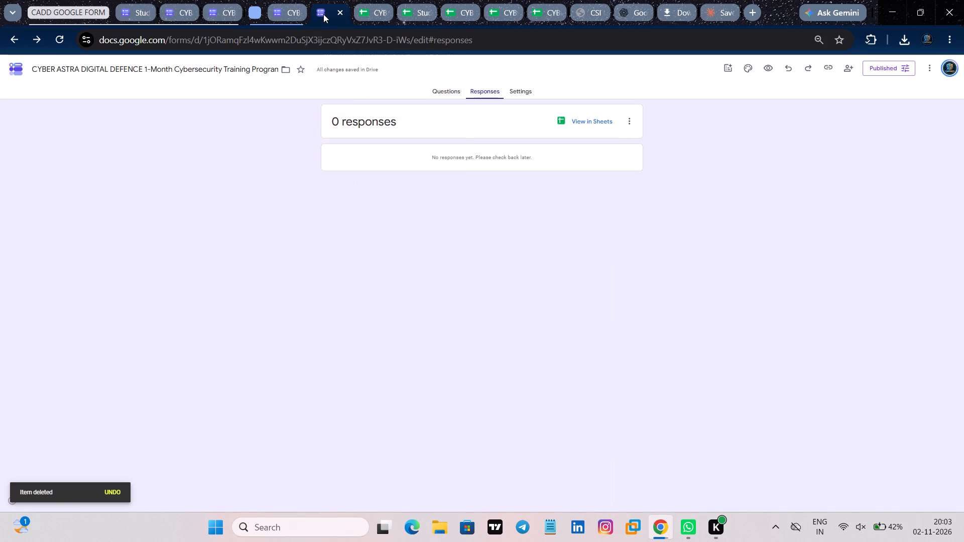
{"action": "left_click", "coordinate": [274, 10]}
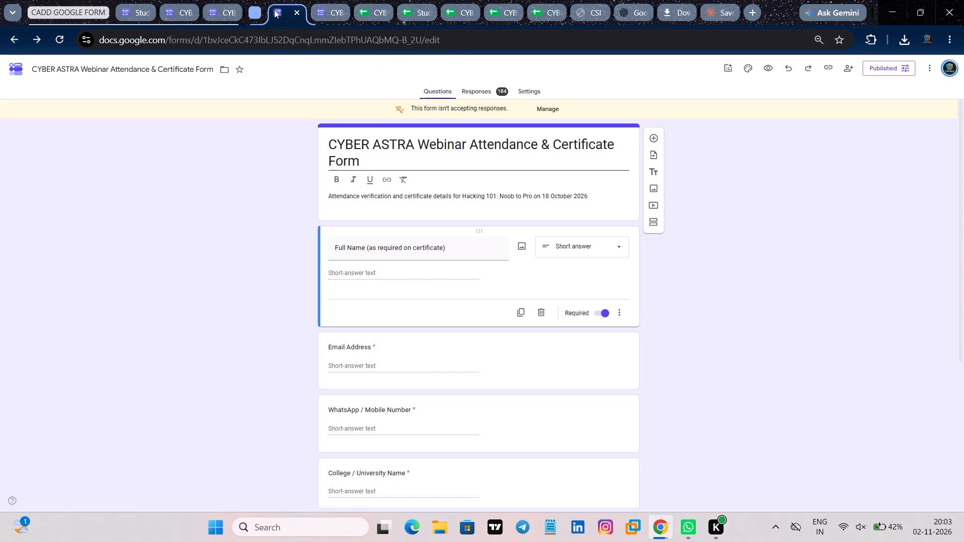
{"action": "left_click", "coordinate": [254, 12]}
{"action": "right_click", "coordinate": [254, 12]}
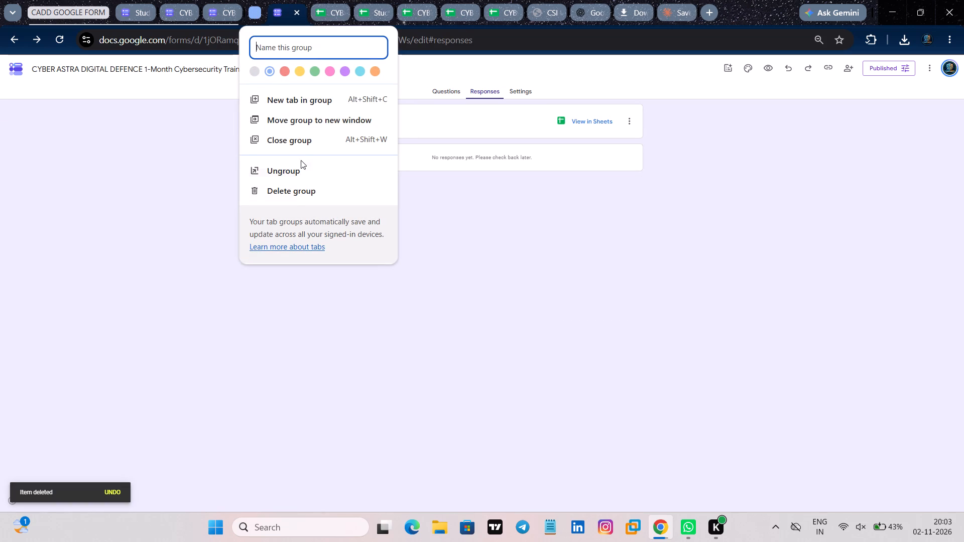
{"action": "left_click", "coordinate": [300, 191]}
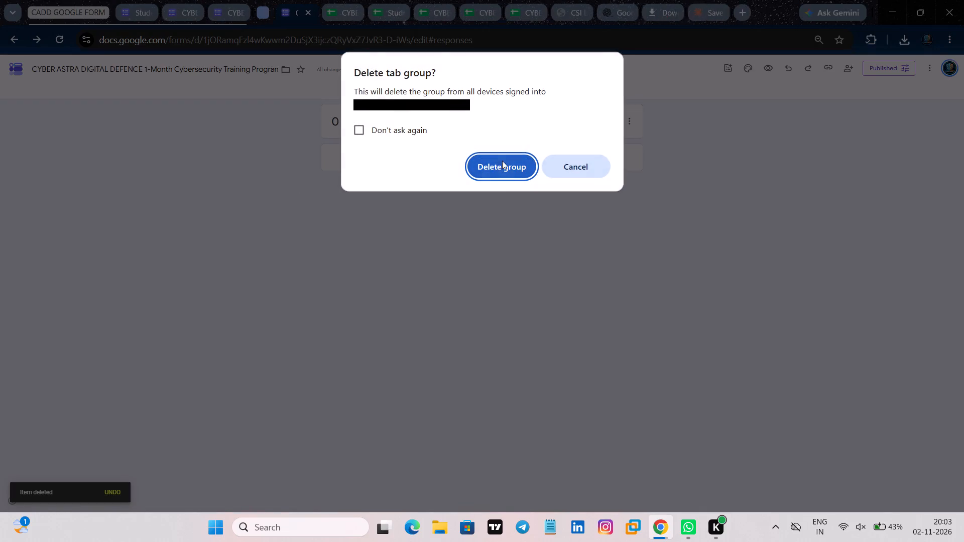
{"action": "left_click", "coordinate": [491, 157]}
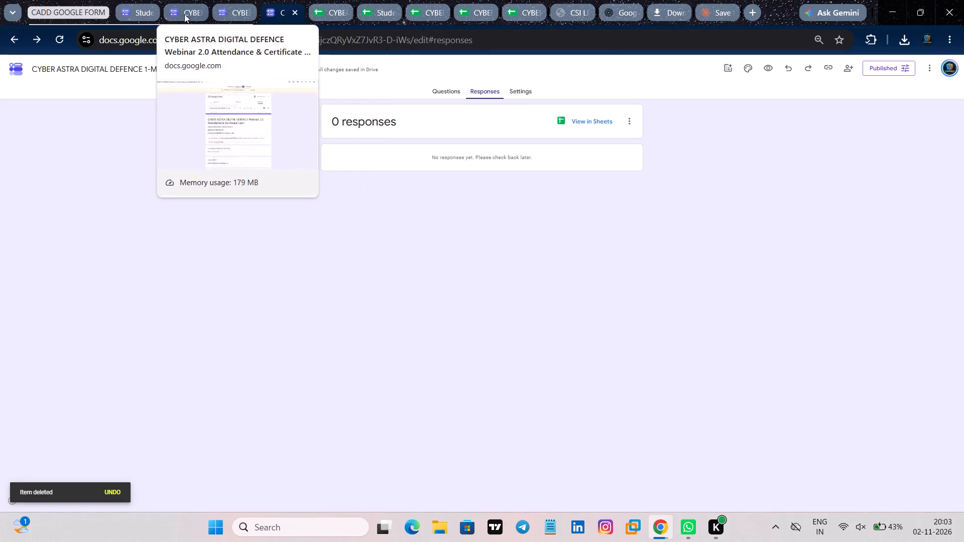
Check the remaining form tabs, delete the CADD GOOGLE FORM tab group, and close the leftover training program form tab.
{"action": "left_click", "coordinate": [267, 9]}
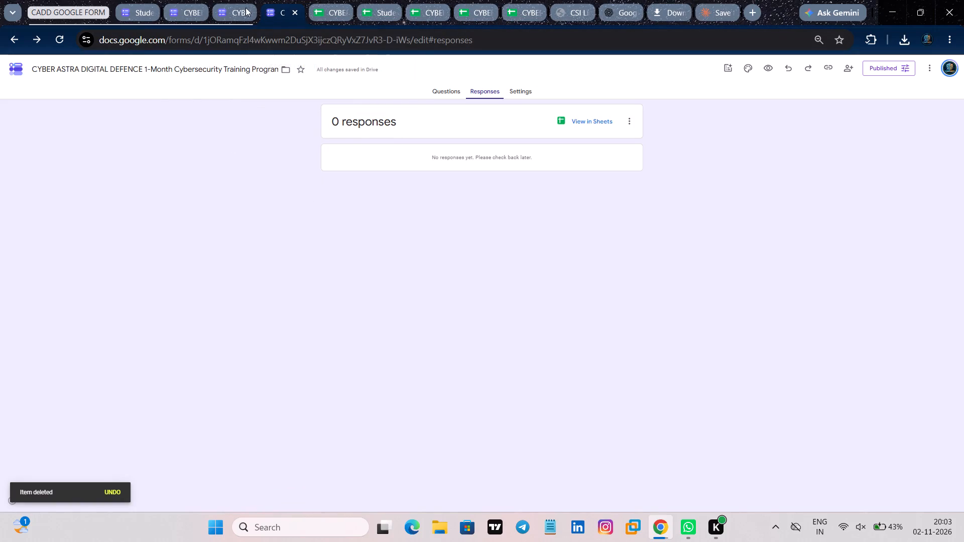
{"action": "left_click", "coordinate": [237, 8]}
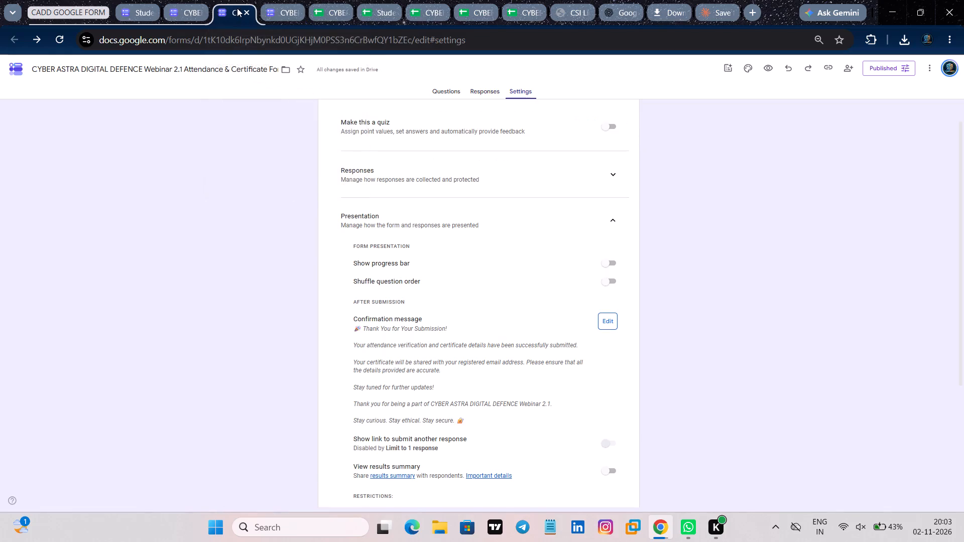
{"action": "left_click", "coordinate": [184, 6]}
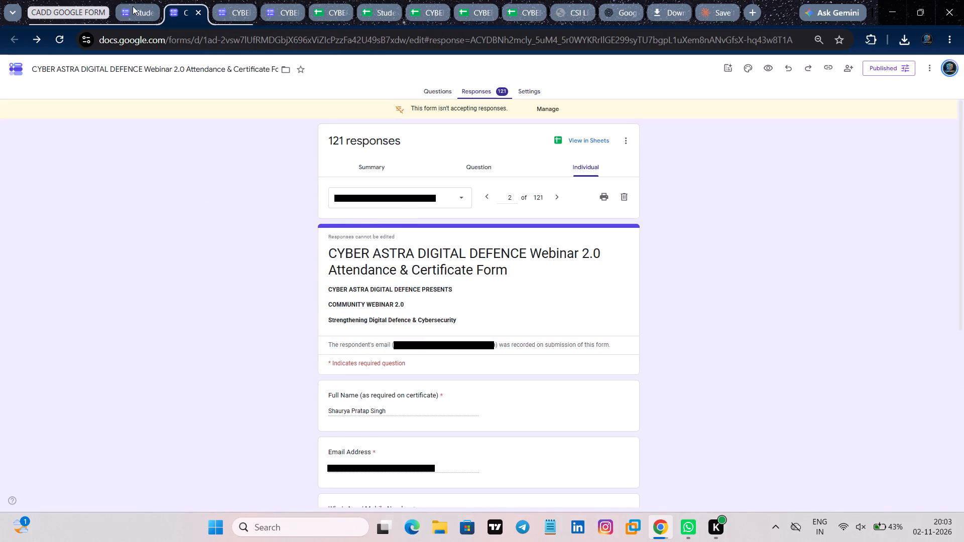
{"action": "left_click", "coordinate": [132, 8]}
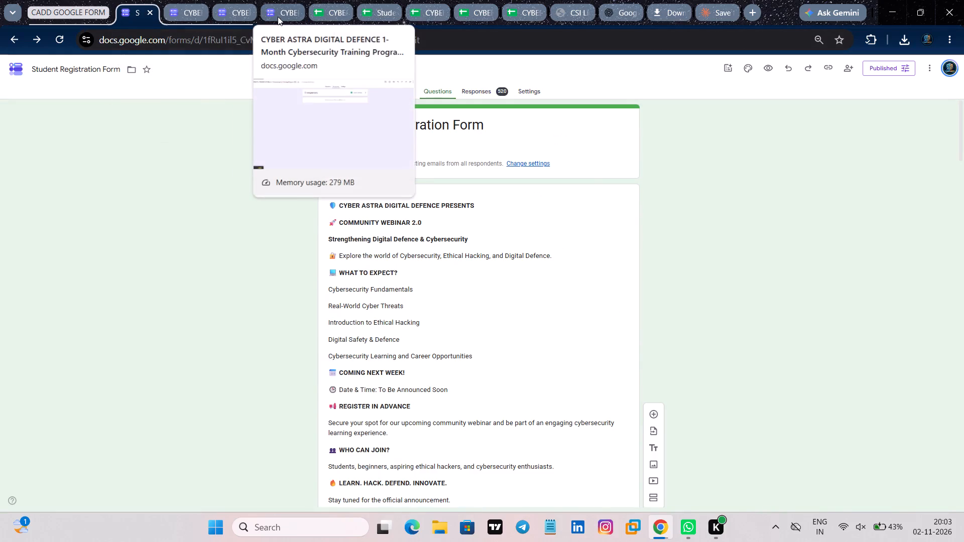
{"action": "left_click", "coordinate": [277, 17]}
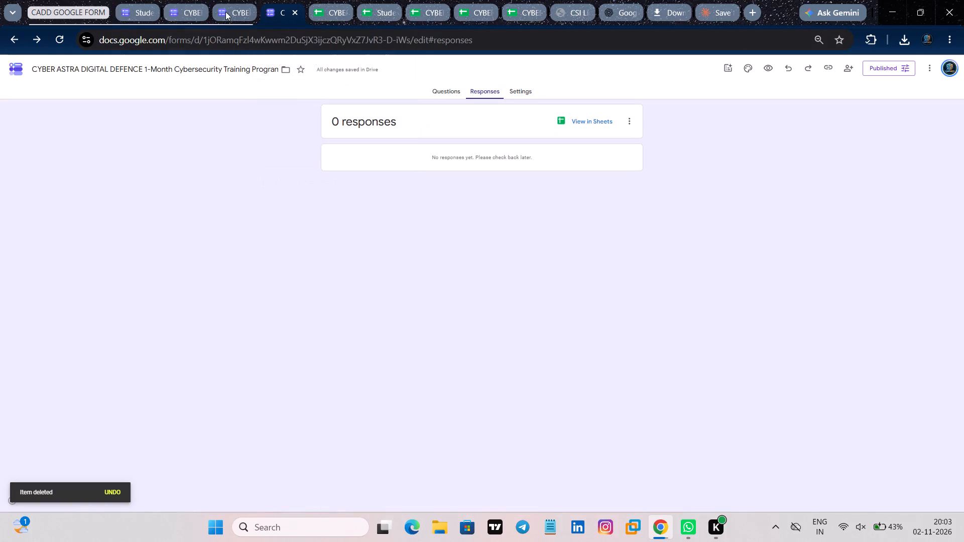
{"action": "left_click", "coordinate": [223, 12]}
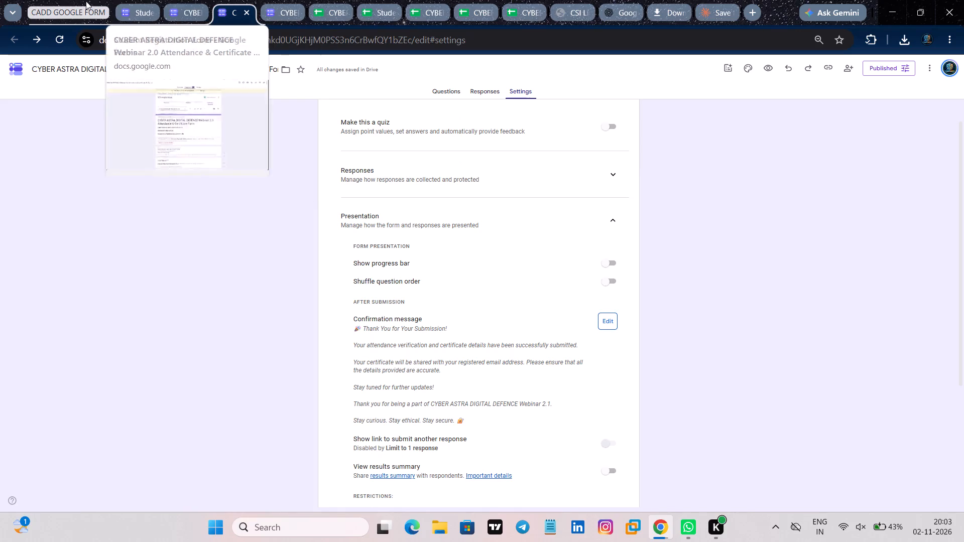
{"action": "right_click", "coordinate": [54, 3]}
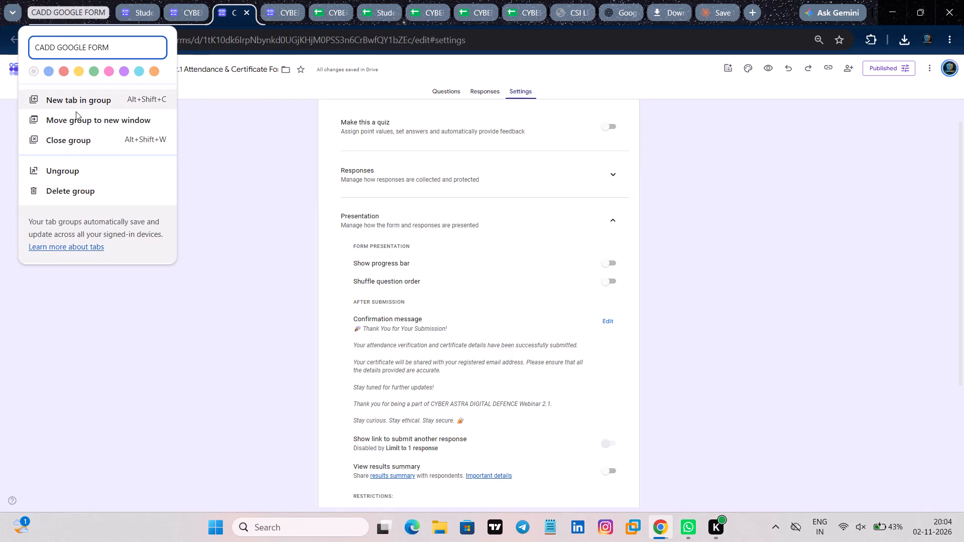
{"action": "left_click", "coordinate": [74, 194]}
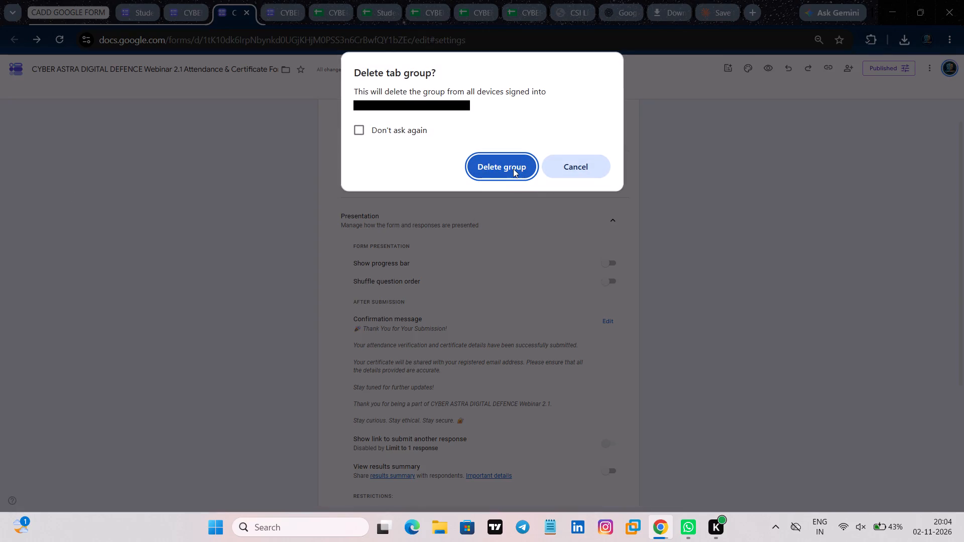
{"action": "left_click", "coordinate": [512, 169]}
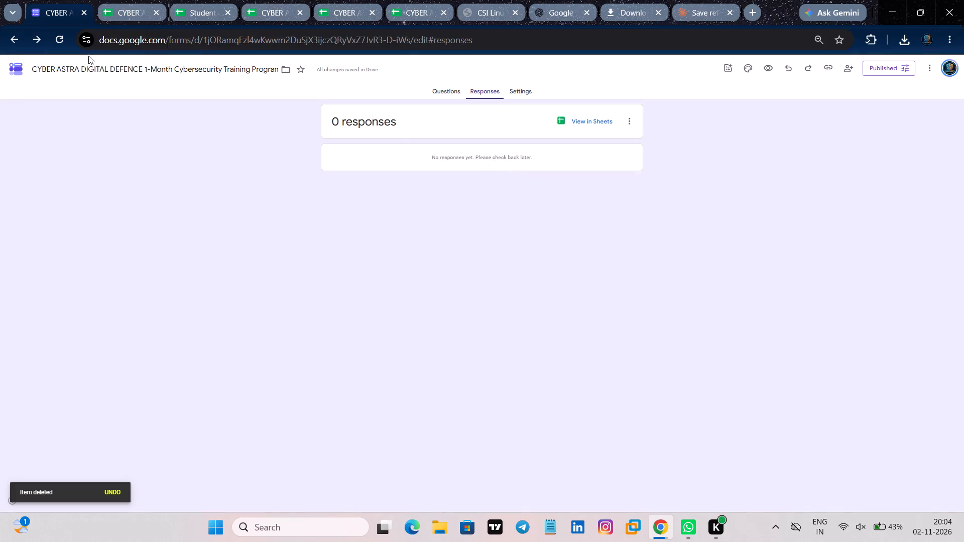
{"action": "left_click", "coordinate": [84, 14]}
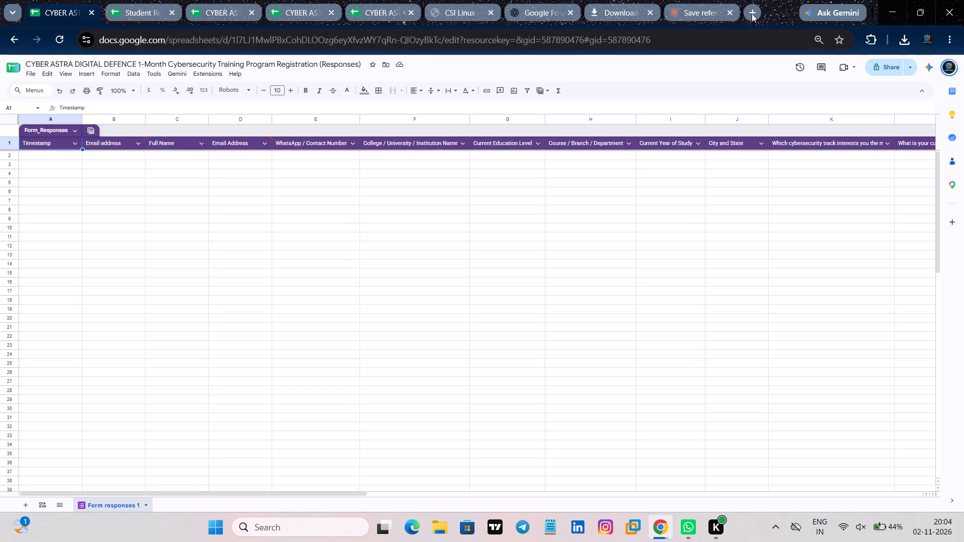
Open the Google Forms home page through a GOOGLE FORMS search in a new tab placed first among the open tabs.
{"action": "left_click", "coordinate": [753, 12]}
{"action": "left_click_drag", "start_coordinate": [700, 52], "coordinate": [674, 43]}
{"action": "left_click_drag", "start_coordinate": [706, 5], "coordinate": [59, 5]}
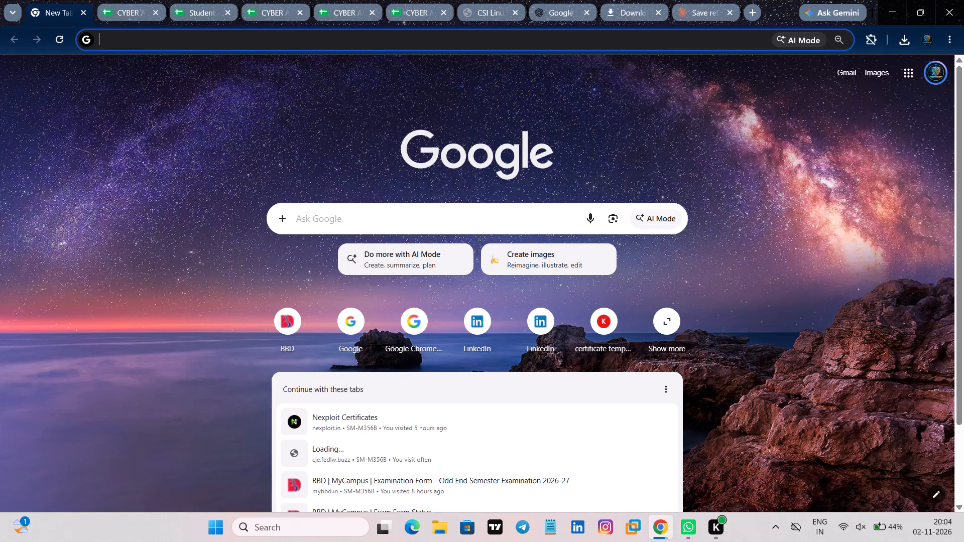
{"action": "type", "text": "GOO"}
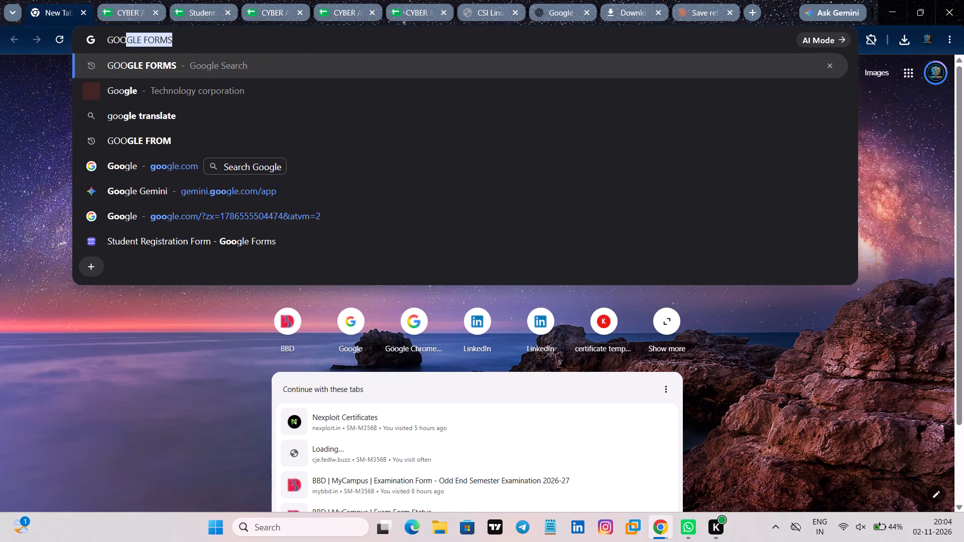
{"action": "key", "text": "Return"}
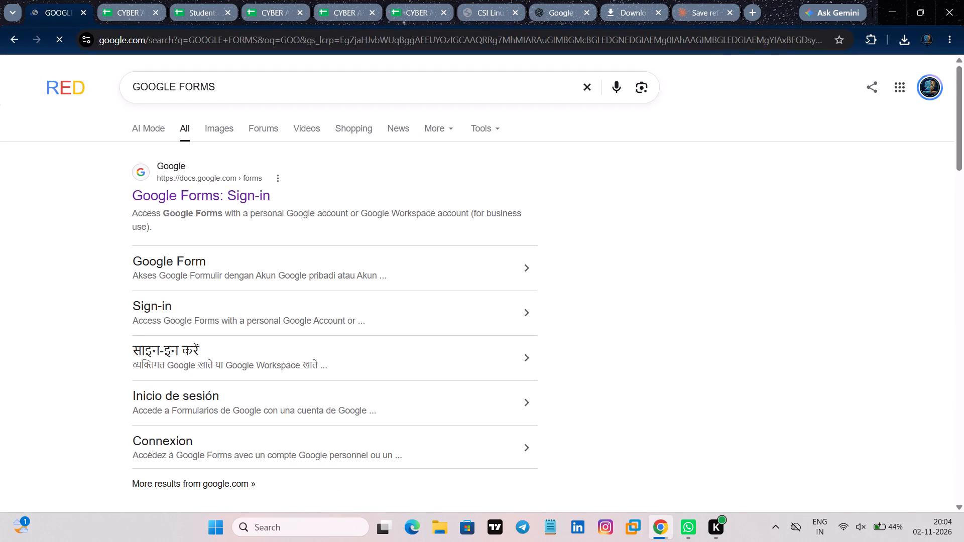
{"action": "double_click", "coordinate": [190, 192]}
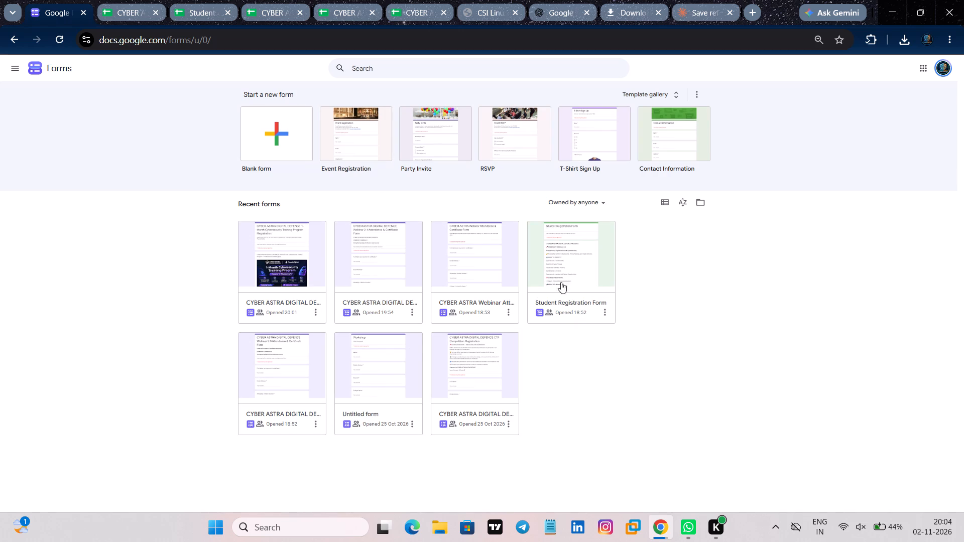
Open in separate new tabs the Student Registration Form, the CYBER ASTRA DIGITAL DEFENCE webinar form opened at 18:52, and the CYBER ASTRA Webinar Attendance form.
{"action": "right_click", "coordinate": [577, 285]}
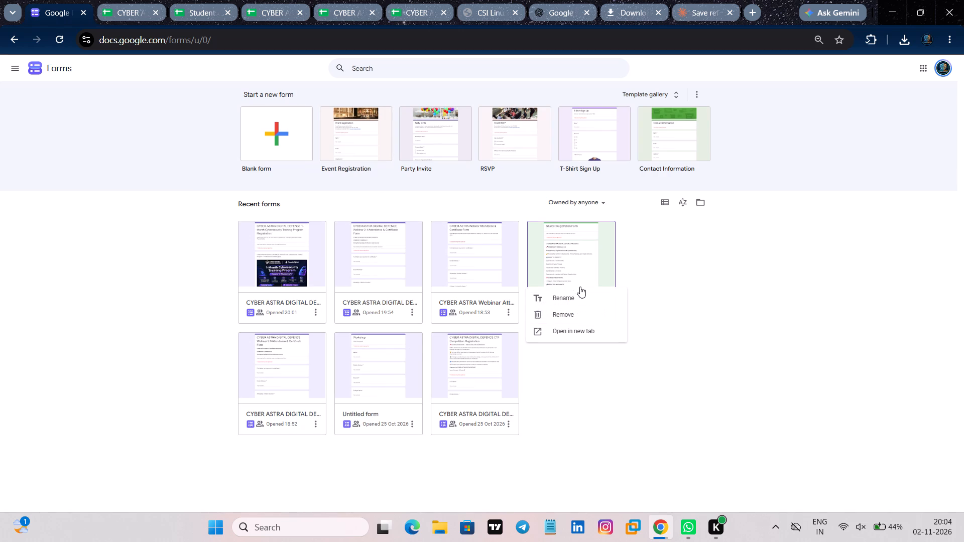
{"action": "left_click", "coordinate": [584, 330]}
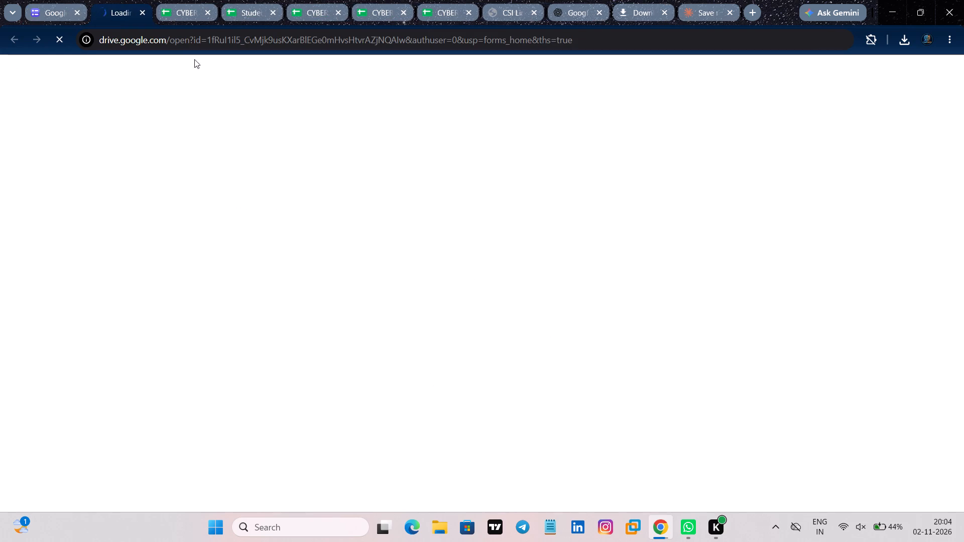
{"action": "left_click", "coordinate": [43, 6]}
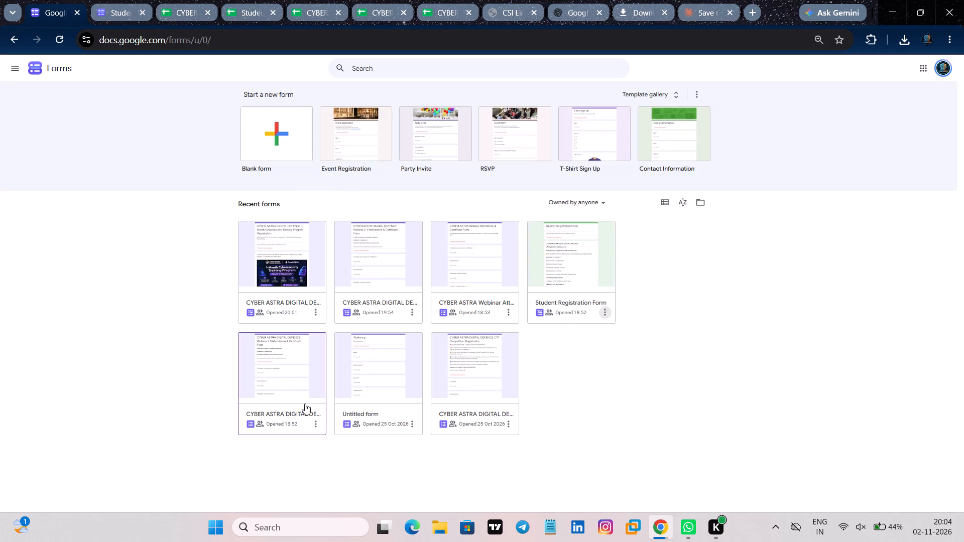
{"action": "right_click", "coordinate": [289, 392]}
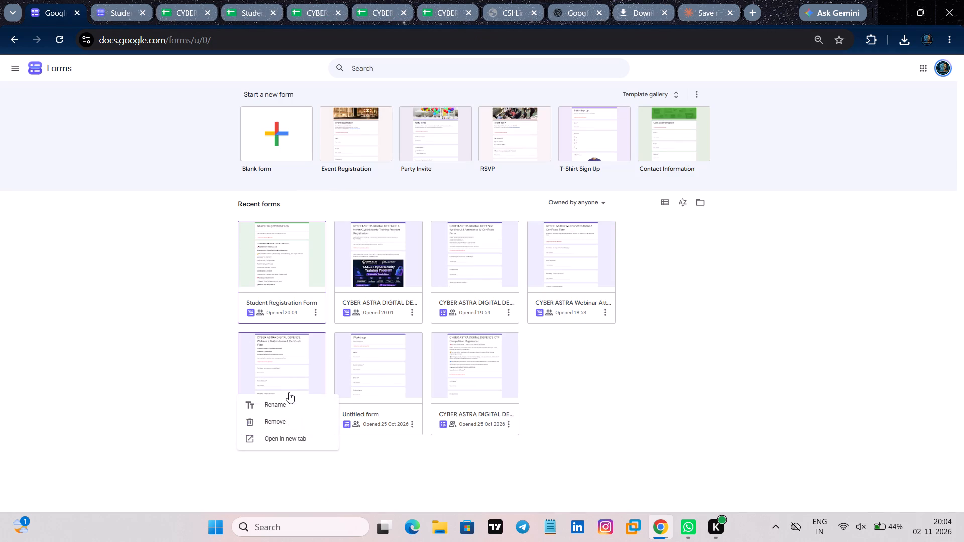
{"action": "left_click", "coordinate": [288, 433]}
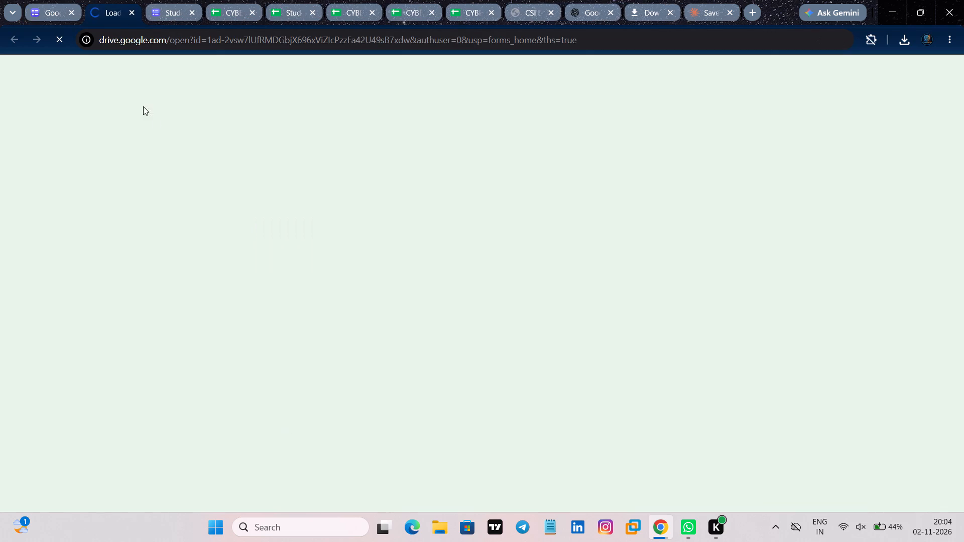
{"action": "left_click", "coordinate": [49, 17]}
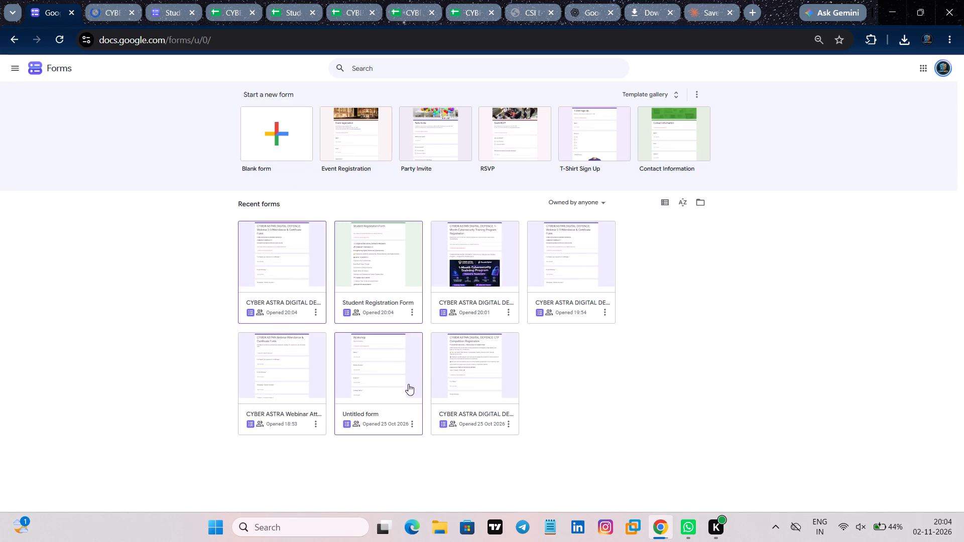
{"action": "right_click", "coordinate": [294, 382]}
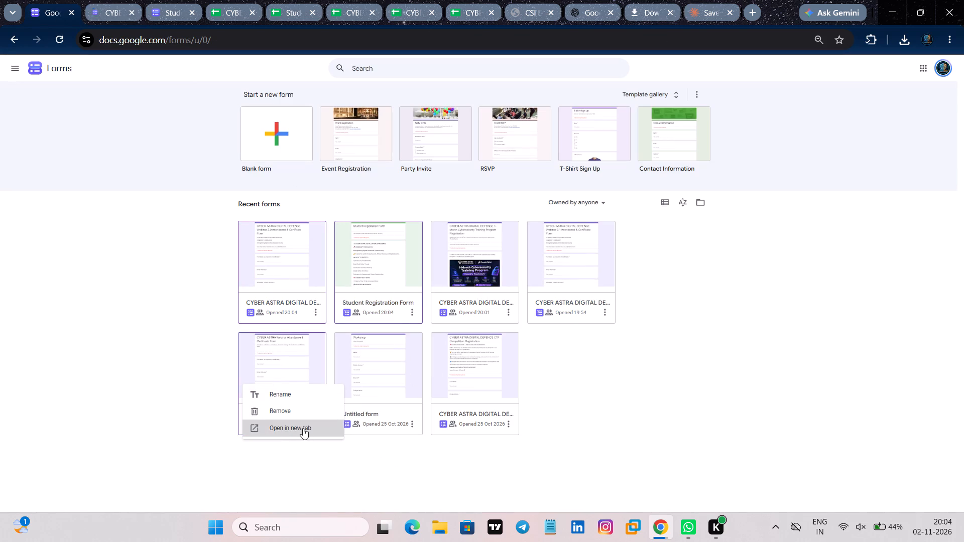
{"action": "left_click", "coordinate": [303, 428]}
Open the Webinar 2.1 Attendance & Certificate Form and the 1-Month Cybersecurity Training Program Registration form in separate new tabs.
{"action": "left_click", "coordinate": [41, 3]}
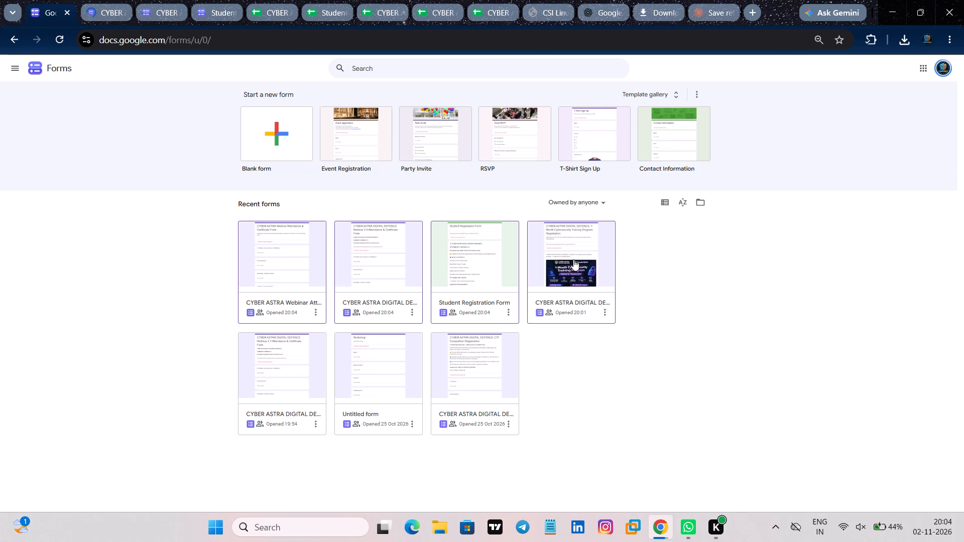
{"action": "right_click", "coordinate": [296, 391]}
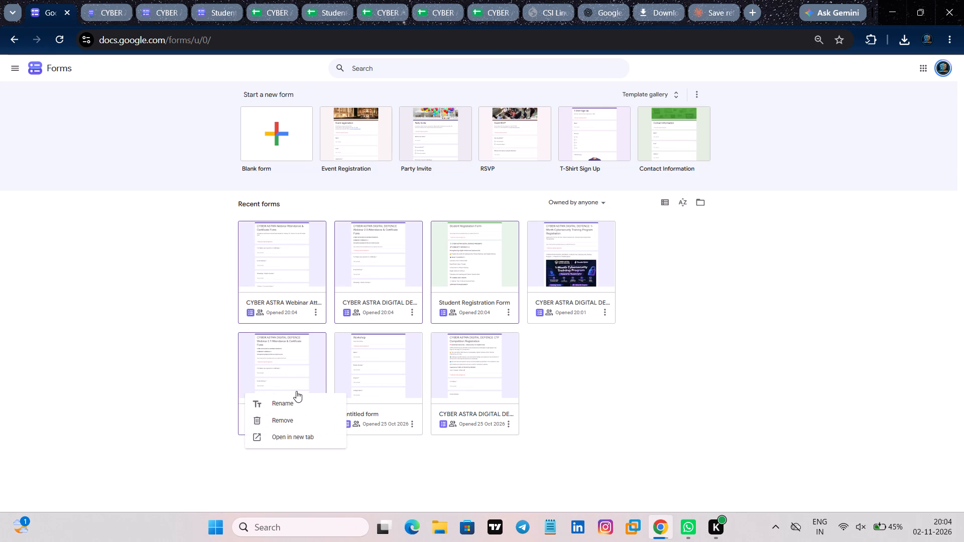
{"action": "left_click", "coordinate": [300, 433]}
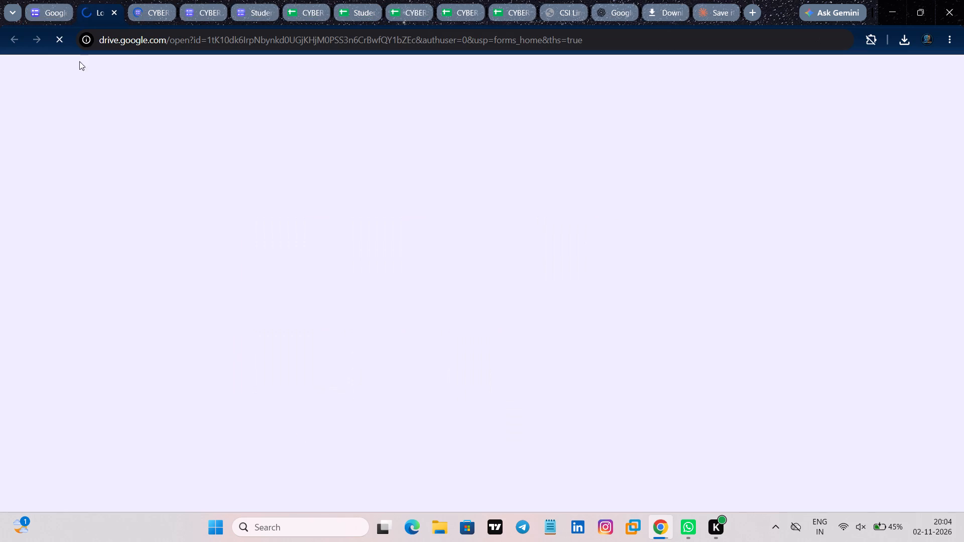
{"action": "left_click", "coordinate": [53, 13]}
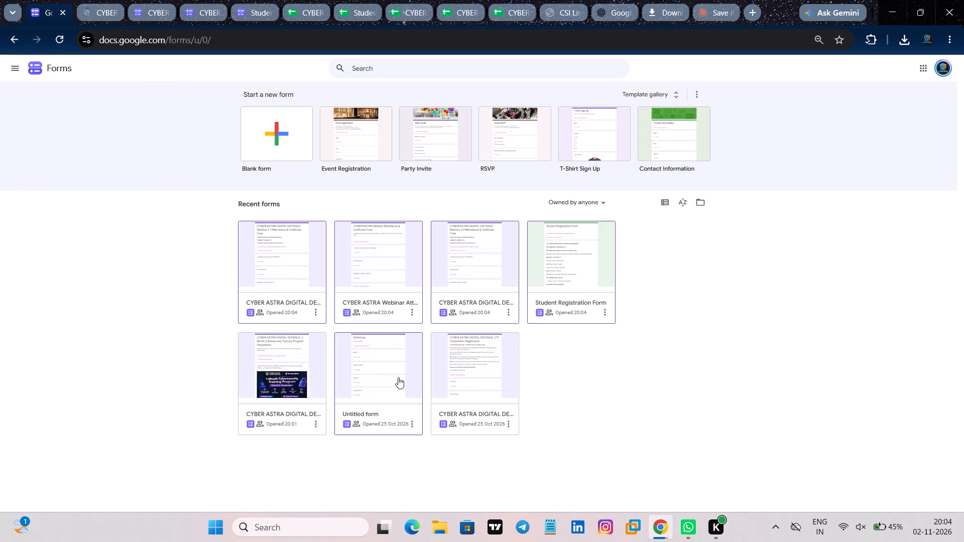
{"action": "right_click", "coordinate": [297, 373]}
{"action": "left_click", "coordinate": [310, 414]}
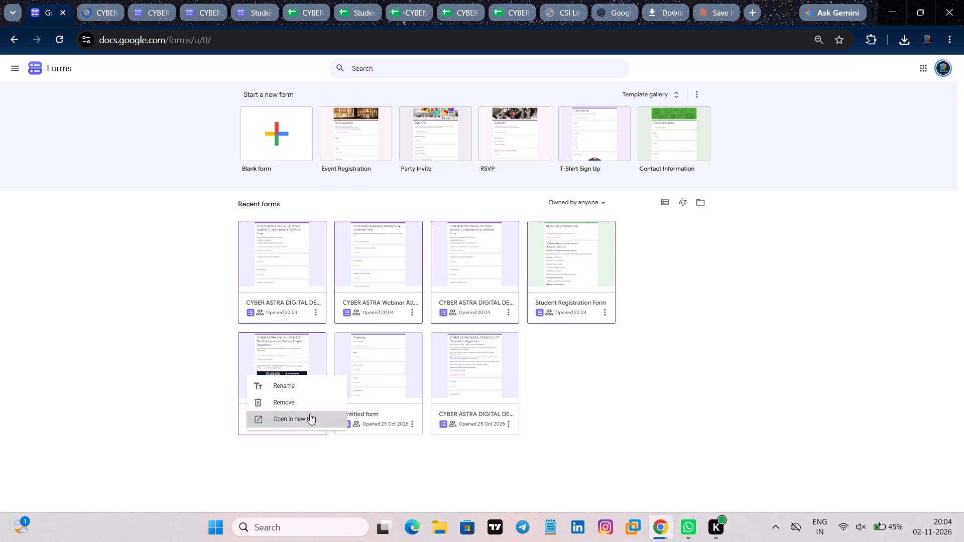
Look through the questions of the CYBER ASTRA DIGITAL DEFENCE CTF Competition Registration form and return to the Forms home page.
{"action": "left_click", "coordinate": [43, 3]}
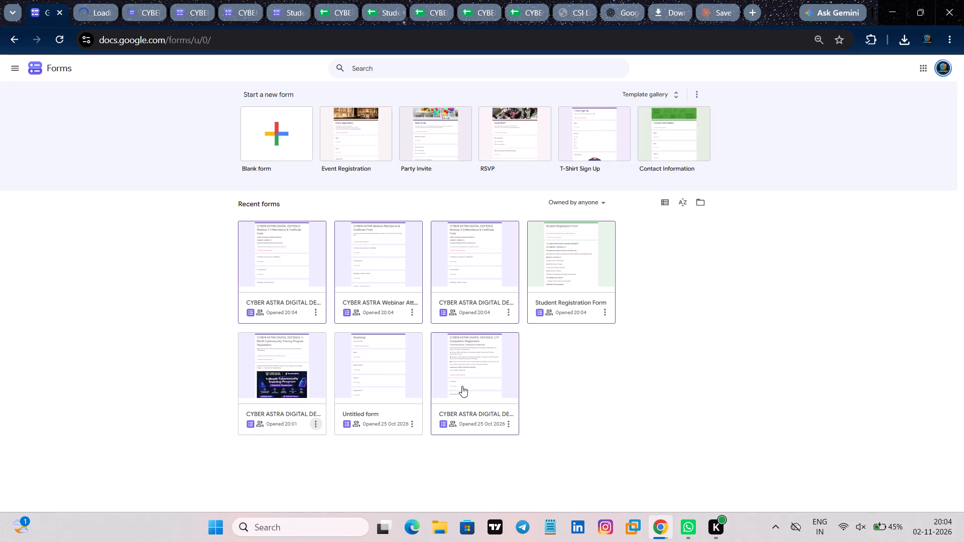
{"action": "double_click", "coordinate": [477, 397]}
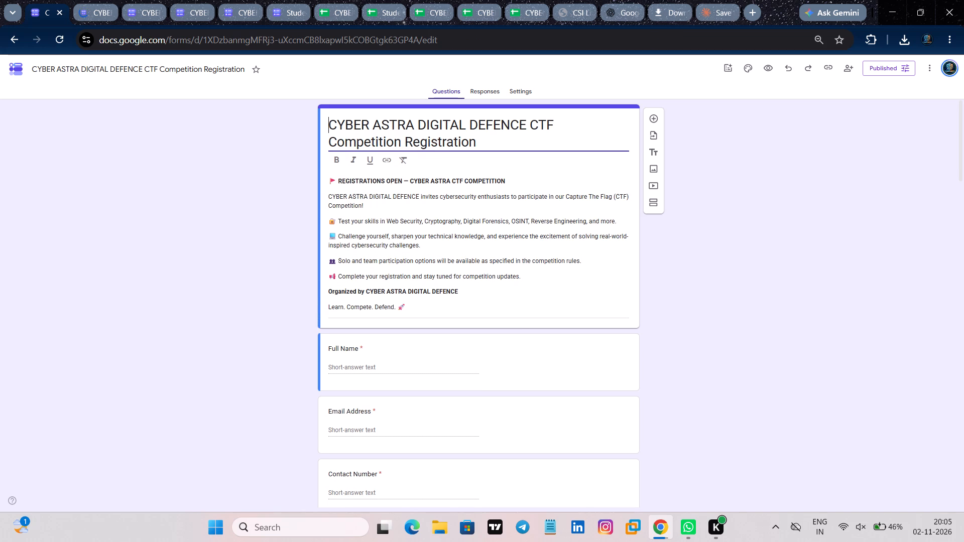
{"action": "scroll", "coordinate": [536, 257], "scroll_direction": "down", "scroll_amount": 8}
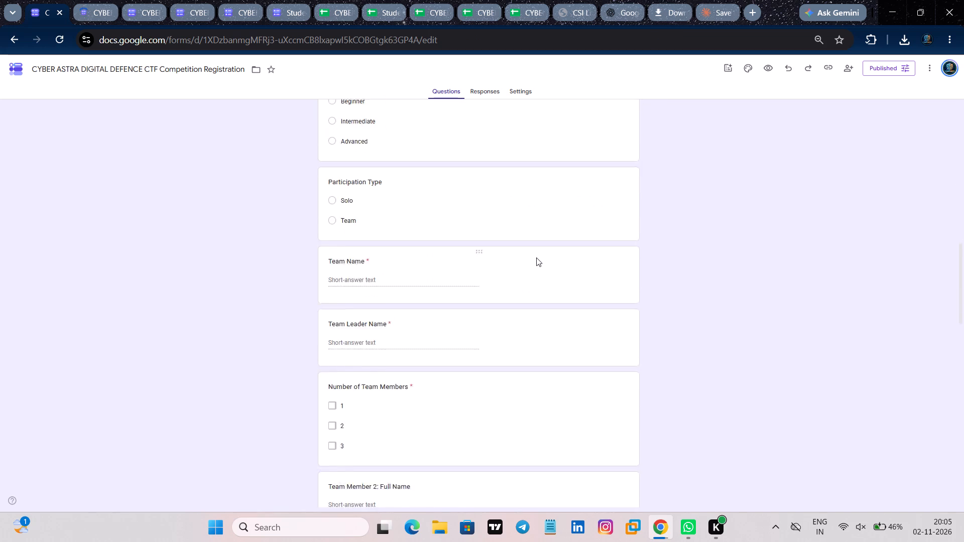
{"action": "scroll", "coordinate": [536, 257], "scroll_direction": "down", "scroll_amount": 8}
{"action": "scroll", "coordinate": [536, 257], "scroll_direction": "up", "scroll_amount": 8}
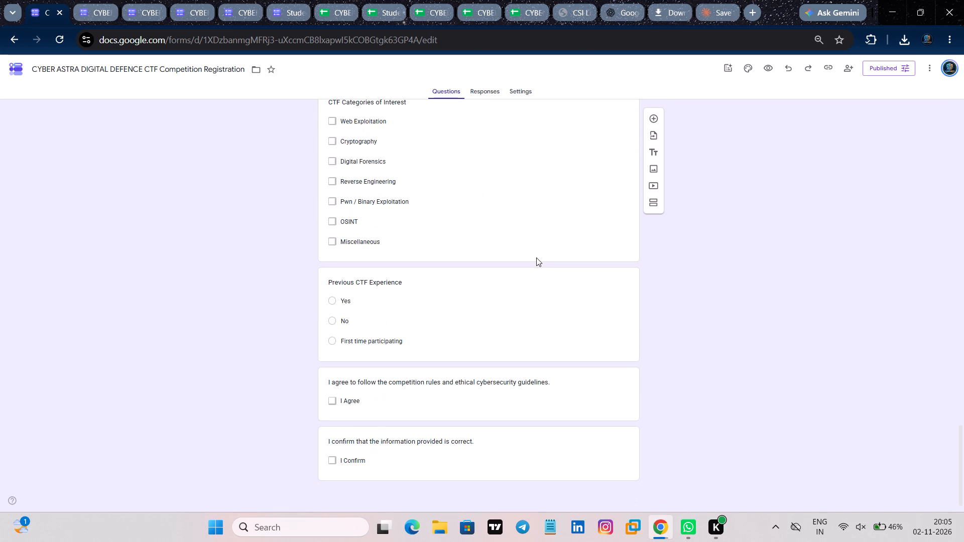
{"action": "scroll", "coordinate": [536, 257], "scroll_direction": "up", "scroll_amount": 9}
{"action": "left_click", "coordinate": [8, 36]}
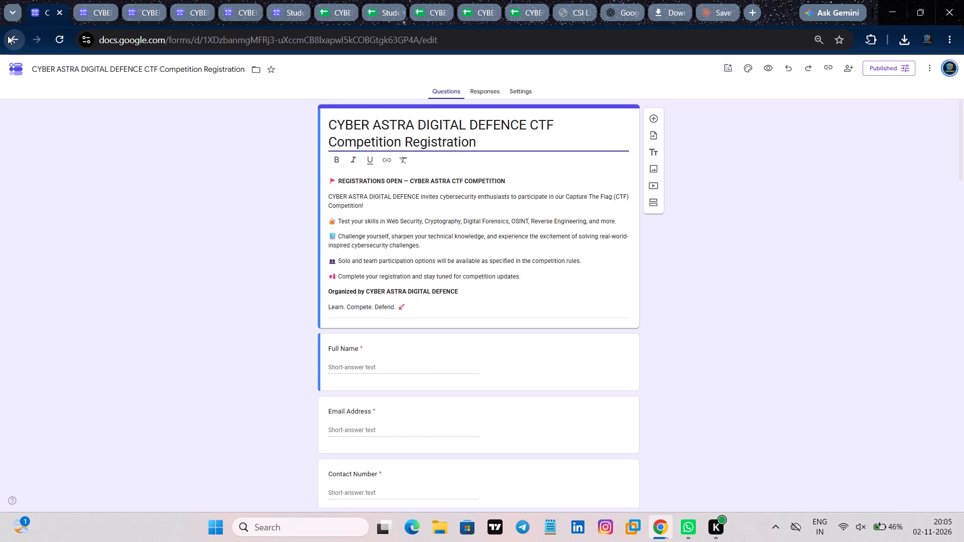
Reorder the form tabs so Student Registration Form follows Forms home, with Webinar 2.1 second-to-last and the 1-Month Cybersecurity Training Program last.
{"action": "left_click", "coordinate": [92, 15]}
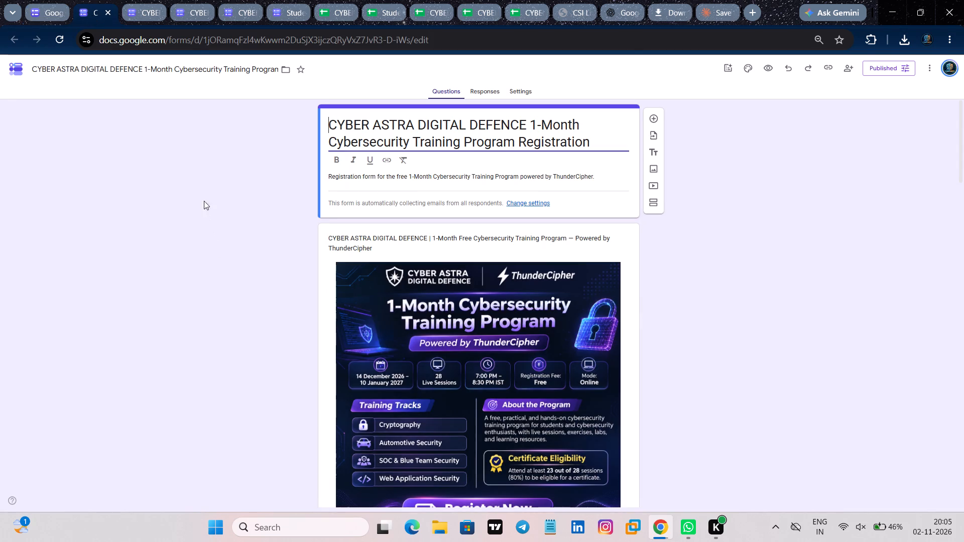
{"action": "left_click_drag", "start_coordinate": [92, 10], "coordinate": [296, 22]}
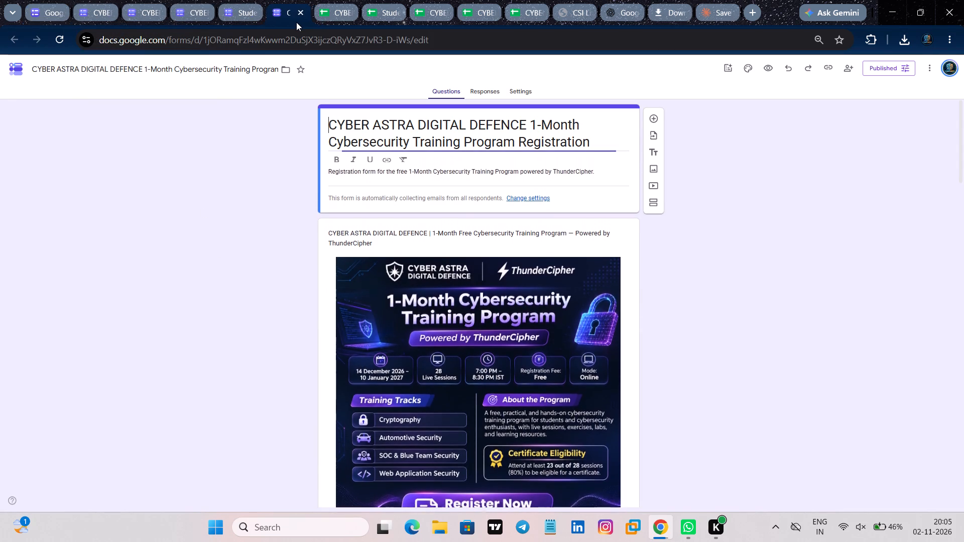
{"action": "left_click", "coordinate": [87, 12]}
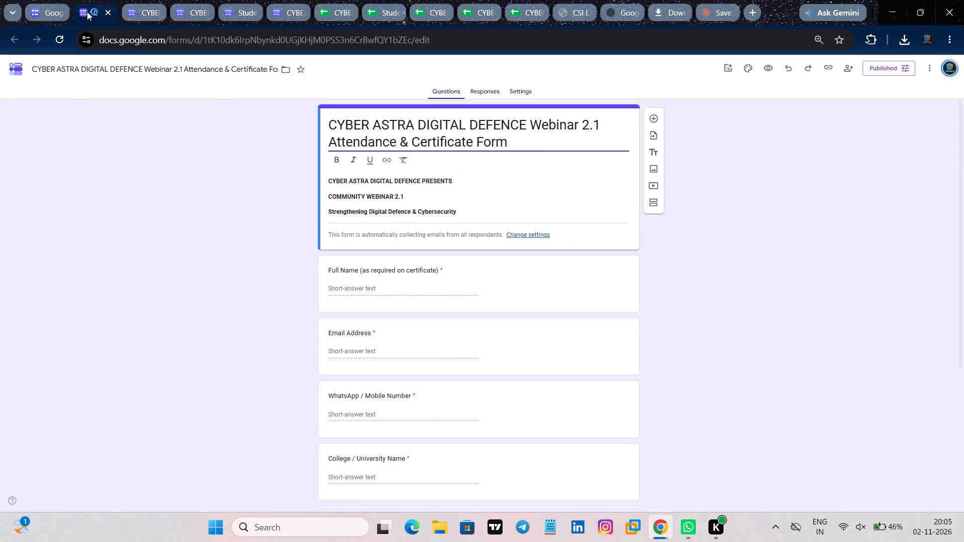
{"action": "left_click_drag", "start_coordinate": [87, 12], "coordinate": [221, 11]}
{"action": "left_click", "coordinate": [188, 13]}
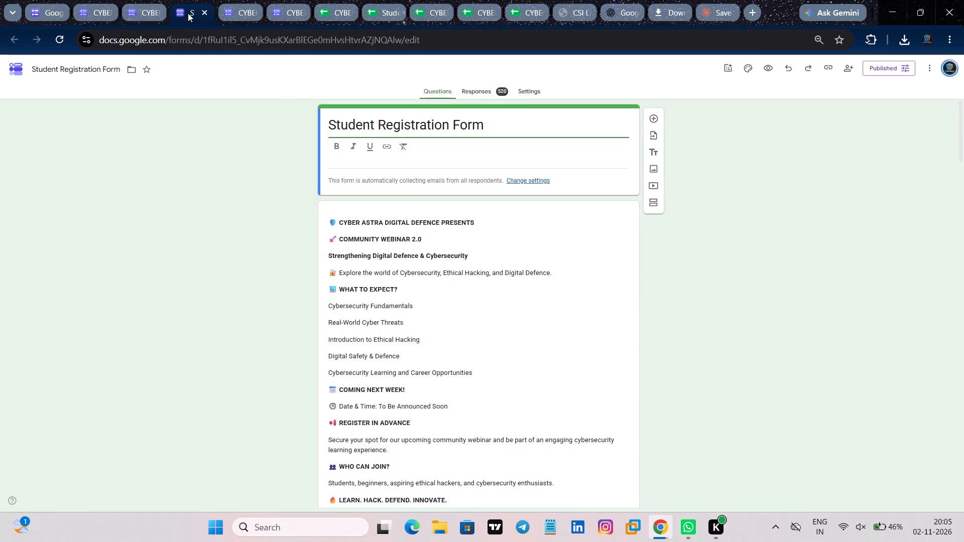
{"action": "left_click_drag", "start_coordinate": [188, 13], "coordinate": [93, 13]}
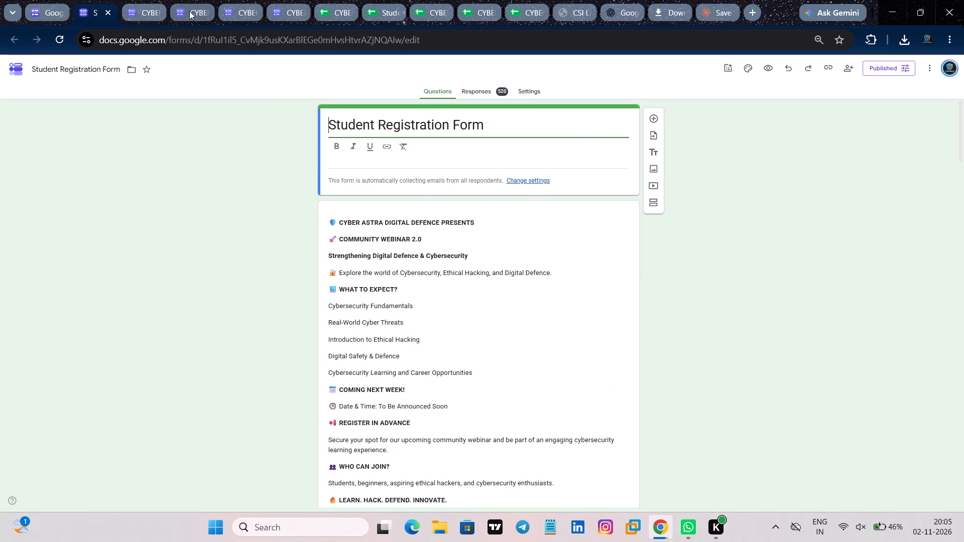
Check the order of the open form tabs, from the Webinar Attendance form to the 1-Month Cybersecurity Training Program Registration form.
{"action": "left_click", "coordinate": [189, 11]}
{"action": "left_click", "coordinate": [132, 10]}
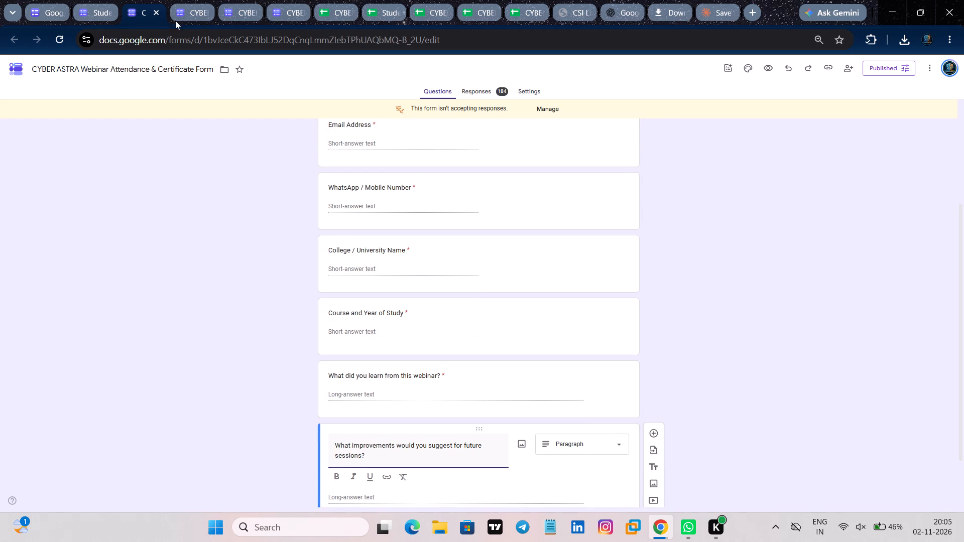
{"action": "left_click", "coordinate": [197, 23]}
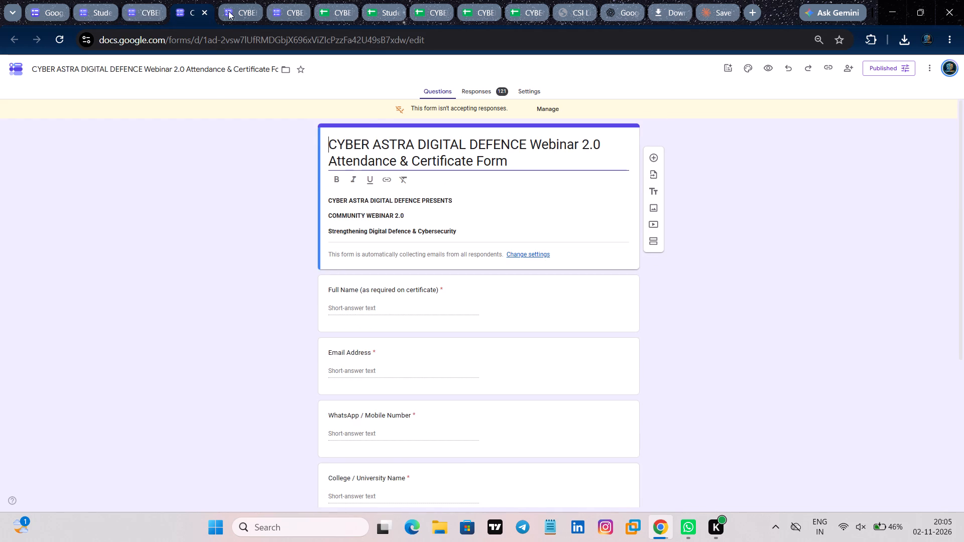
{"action": "left_click", "coordinate": [228, 11]}
{"action": "left_click", "coordinate": [279, 13]}
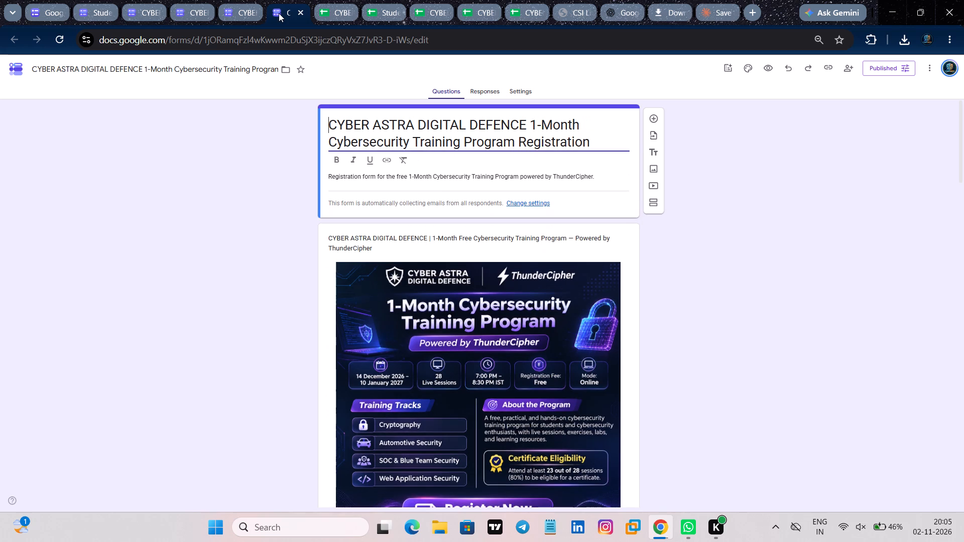